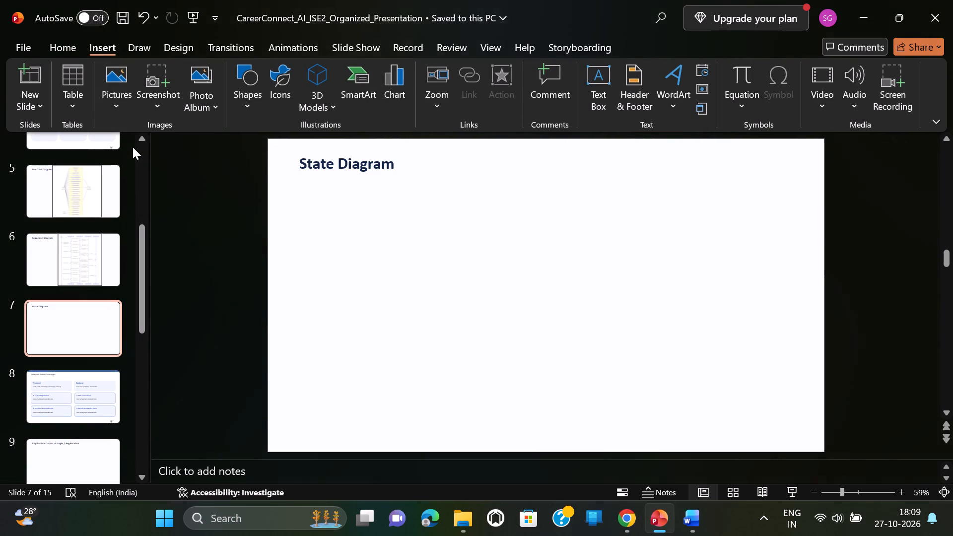
pyautogui.scroll(5, 74, 190)
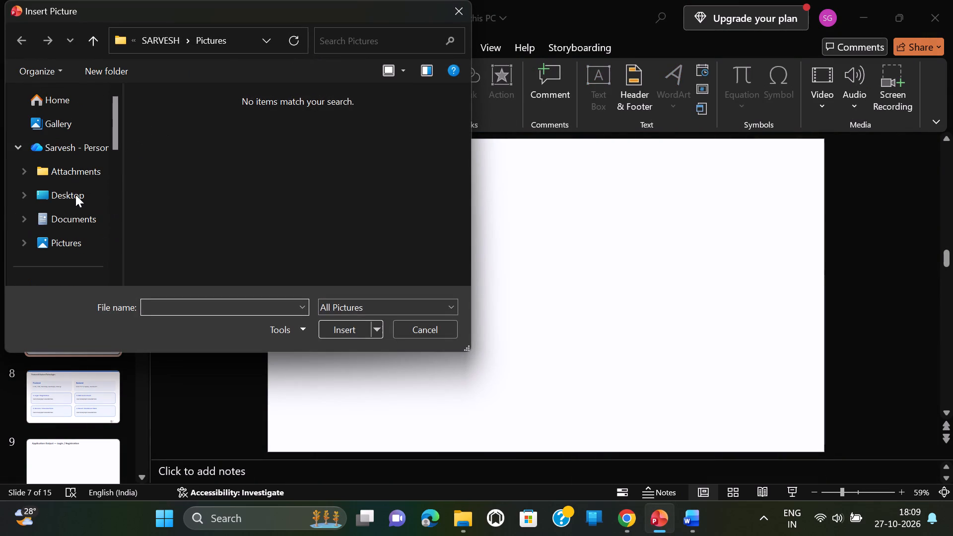
pyautogui.scroll(3, 77, 172)
pyautogui.scroll(-2, 79, 204)
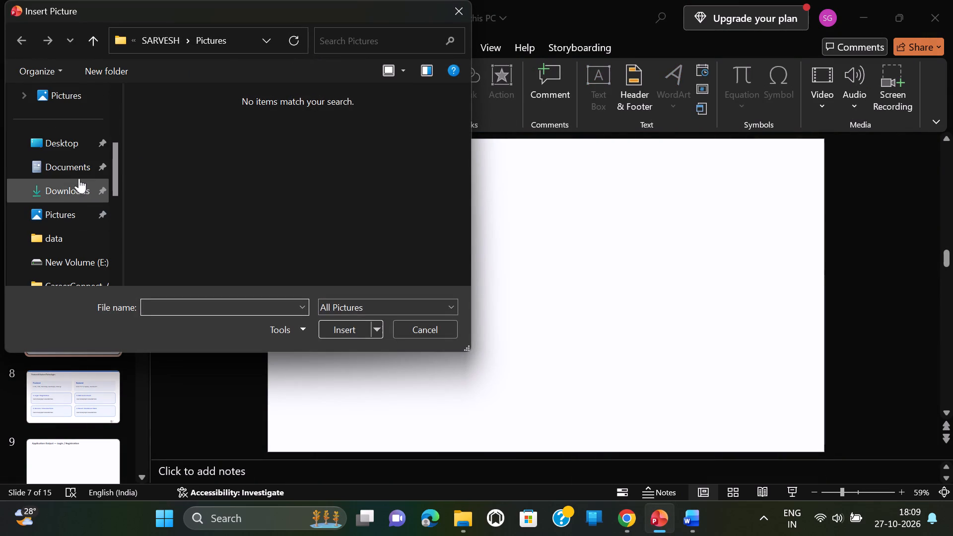
pyautogui.click(75, 183)
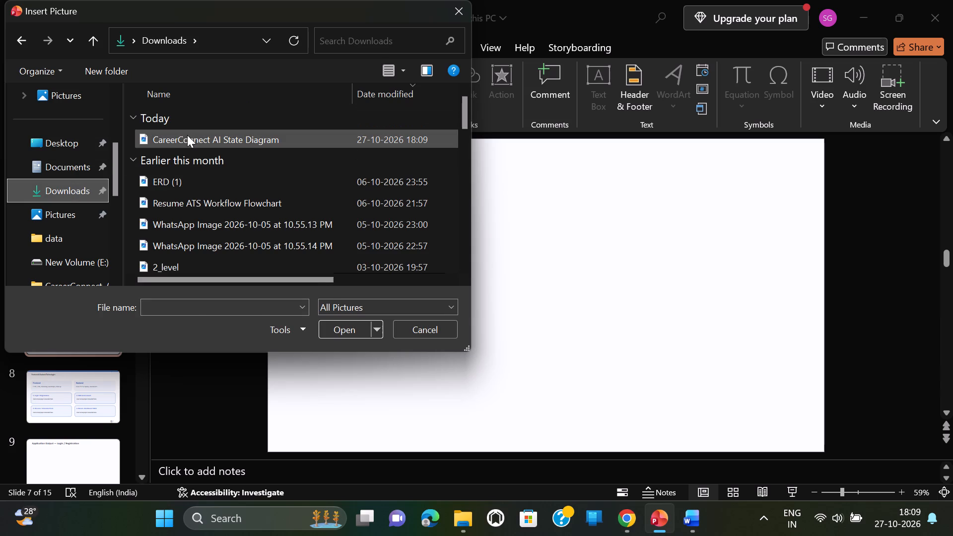
pyautogui.click(189, 135)
pyautogui.click(350, 327)
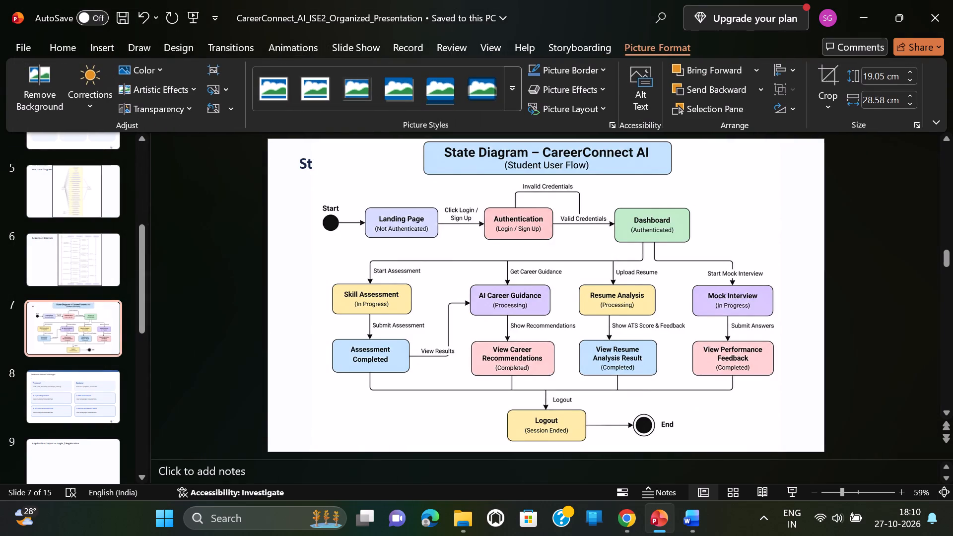
# Move the state diagram picture below the slide title and reduce its height so it fits within the slide.
pyautogui.scroll(2, 508, 322)
pyautogui.scroll(-2, 477, 278)
pyautogui.click(473, 269)
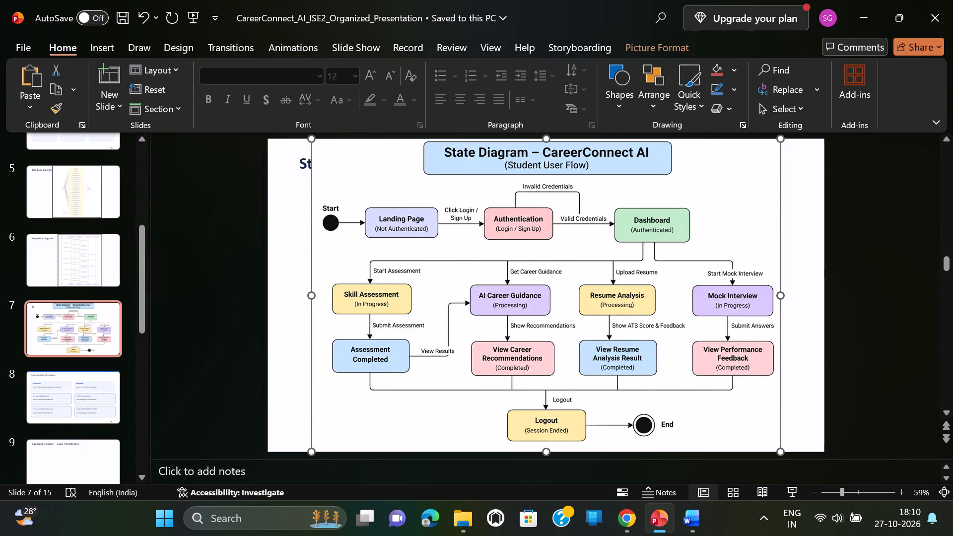
pyautogui.moveTo(487, 241); pyautogui.dragTo(498, 279)
pyautogui.scroll(-2, 517, 279)
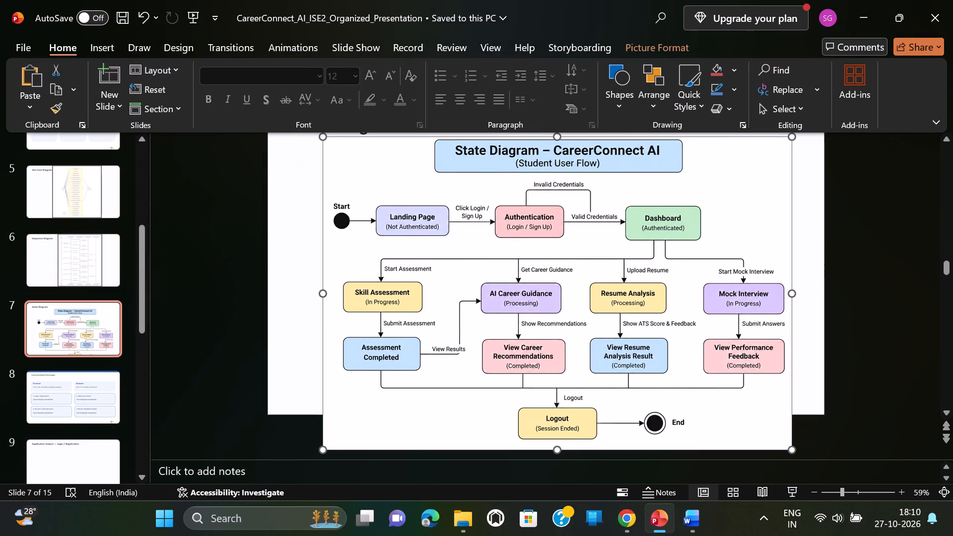
pyautogui.moveTo(558, 446); pyautogui.dragTo(551, 408)
pyautogui.click(809, 266)
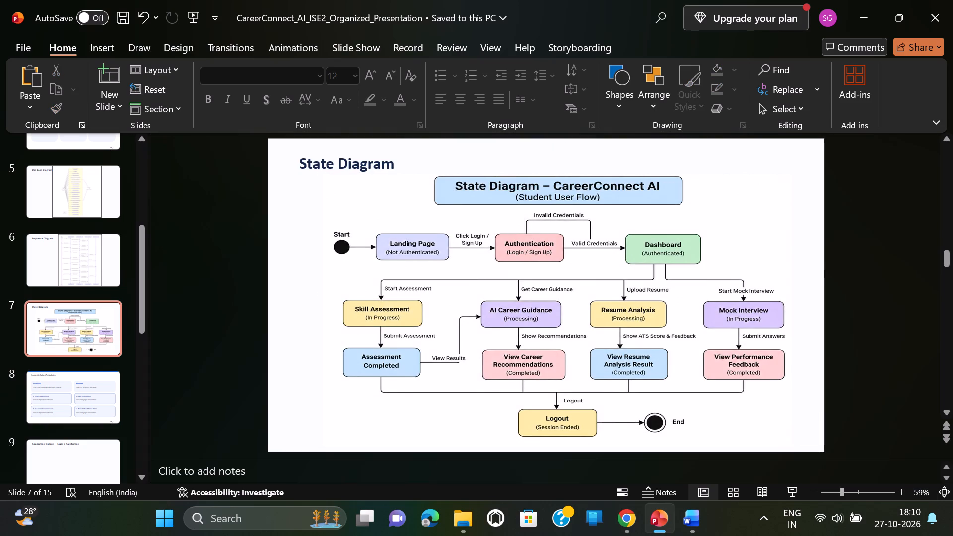
# Save the presentation.
pyautogui.hotkey('ctrl', 's')
# Examine the Frontend & Backend Technologies slide and the Application Output slides after it for content still missing.
pyautogui.scroll(-2, 74, 307)
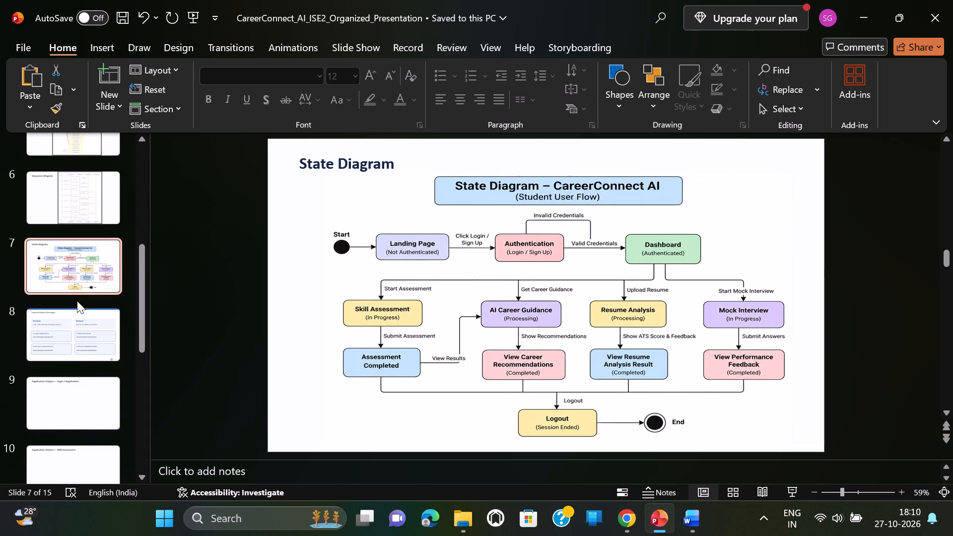
pyautogui.click(74, 318)
pyautogui.scroll(-1, 96, 277)
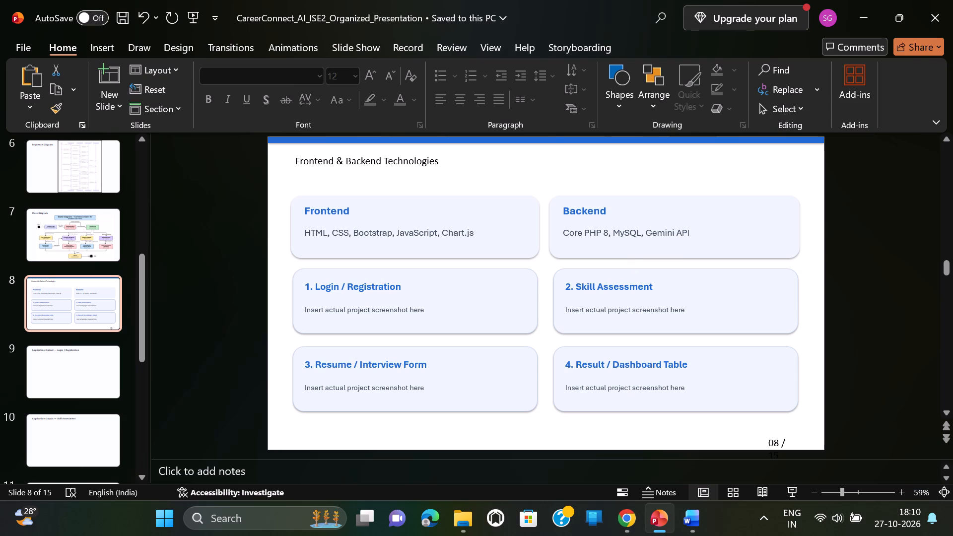
pyautogui.click(702, 295)
pyautogui.click(438, 291)
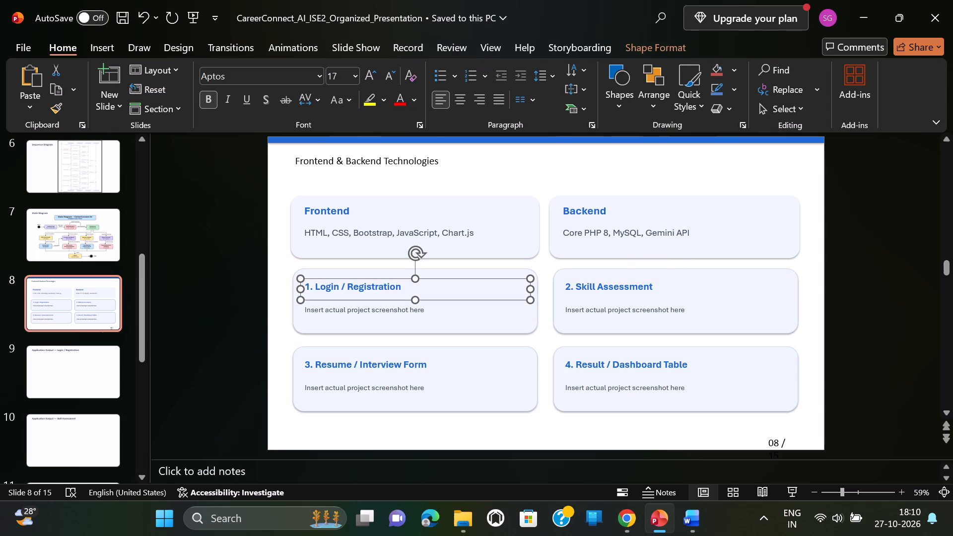
pyautogui.scroll(-1, 434, 309)
pyautogui.click(60, 358)
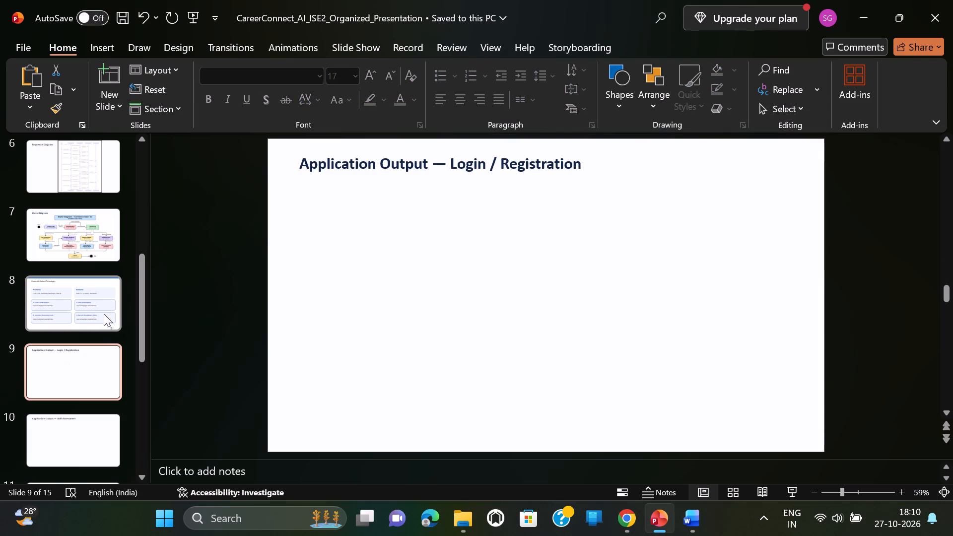
pyautogui.scroll(-3, 104, 299)
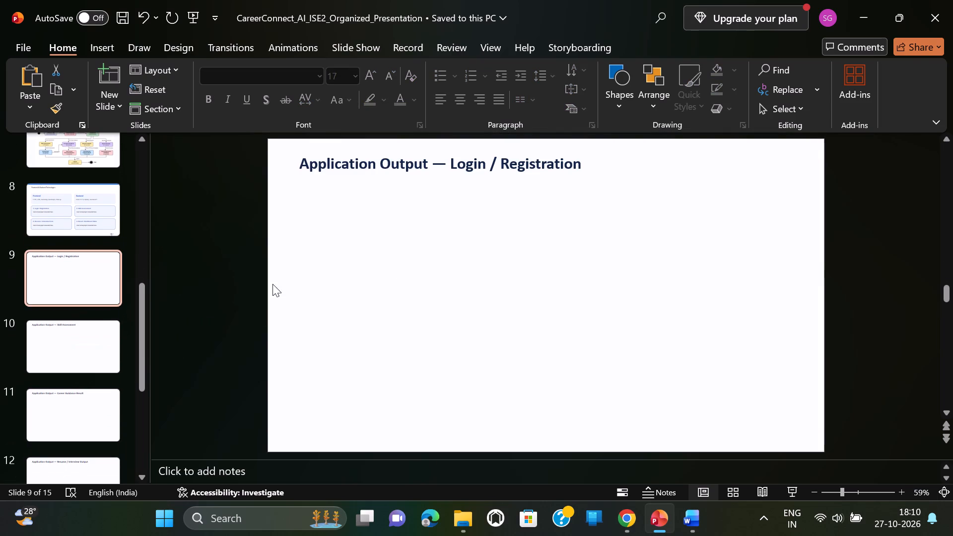
pyautogui.click(572, 225)
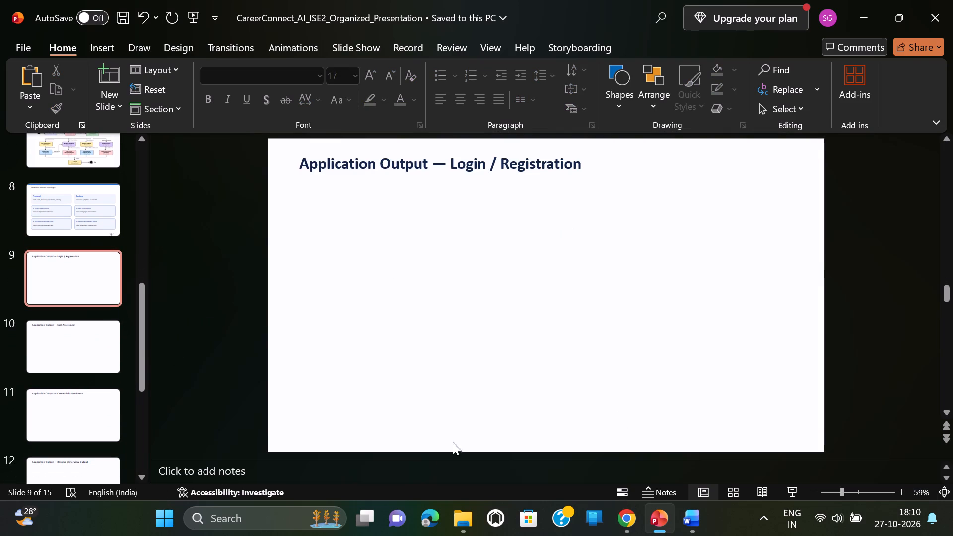
# Switch to Word and look through the pages of the CareerConnect DOC report.
pyautogui.click(695, 530)
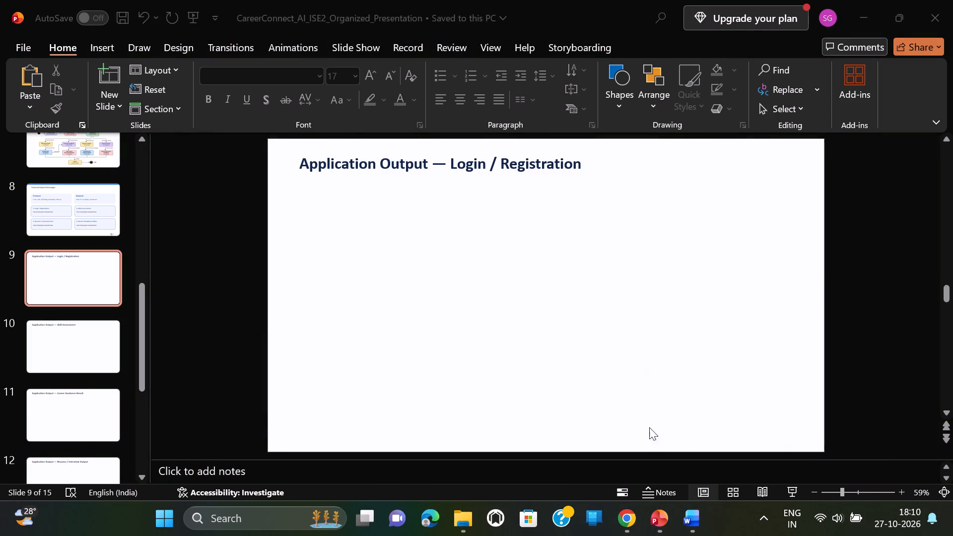
pyautogui.click(691, 505)
pyautogui.scroll(-6, 649, 306)
pyautogui.tripleClick(952, 363)
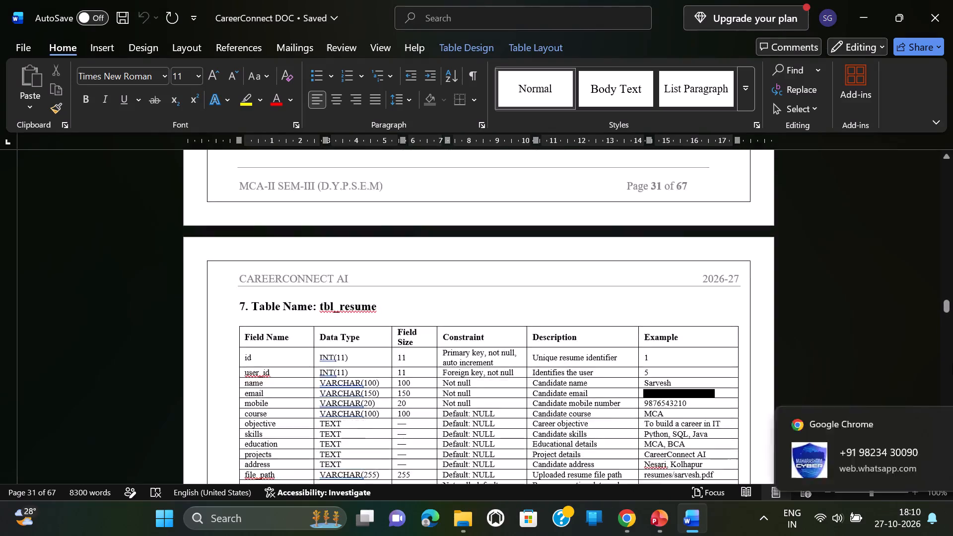
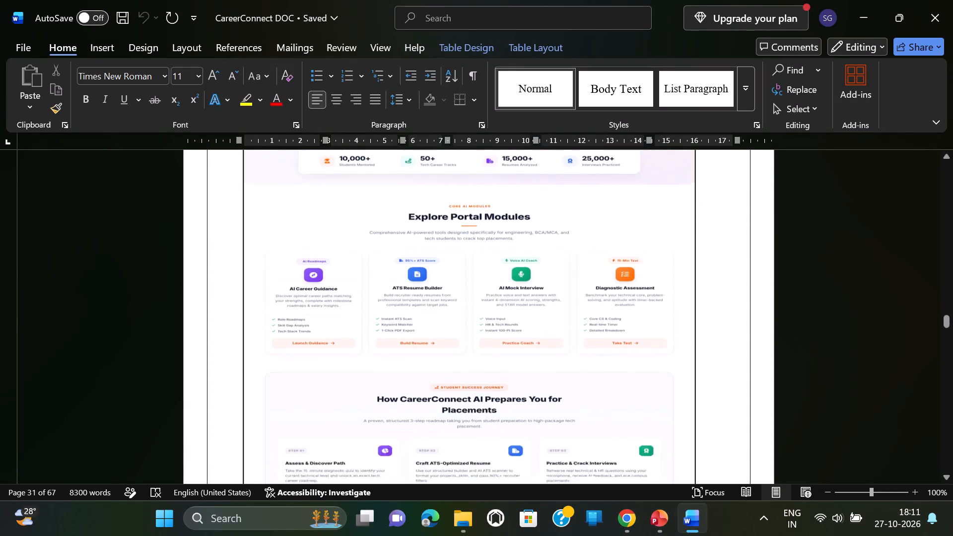
# Look through the report's page screenshots, from the home page modules to the Dashboard Page entry and its images.
pyautogui.scroll(-14, 462, 322)
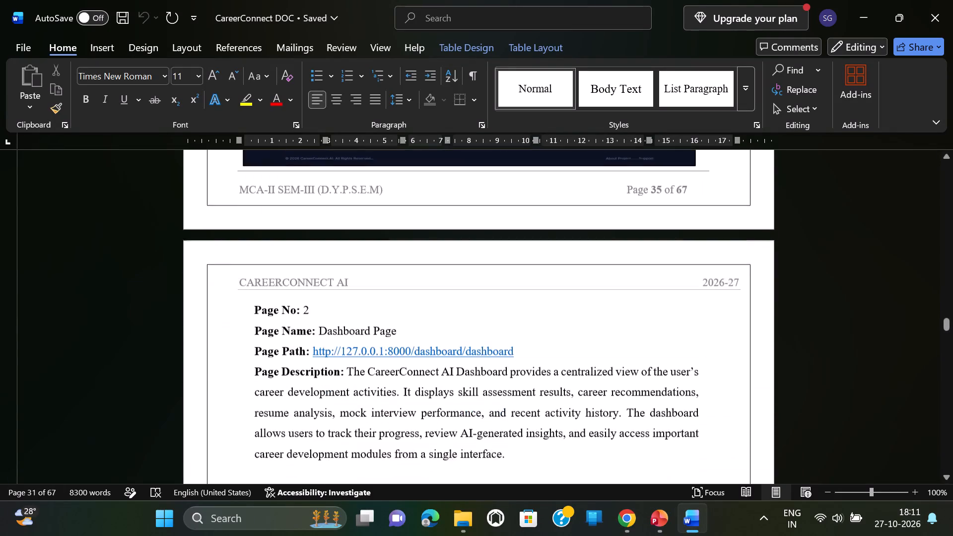
pyautogui.scroll(-9, 467, 320)
pyautogui.scroll(-16, 469, 317)
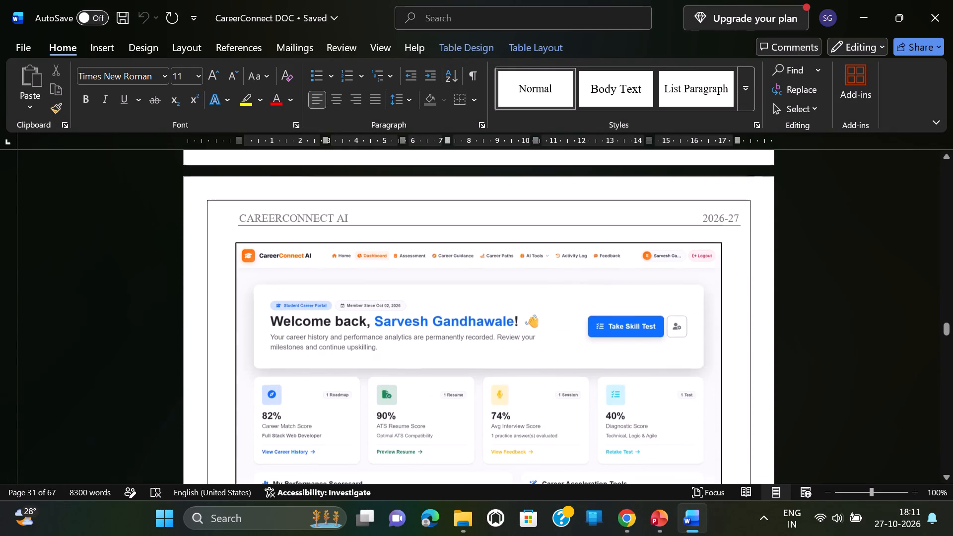
pyautogui.scroll(-10, 469, 317)
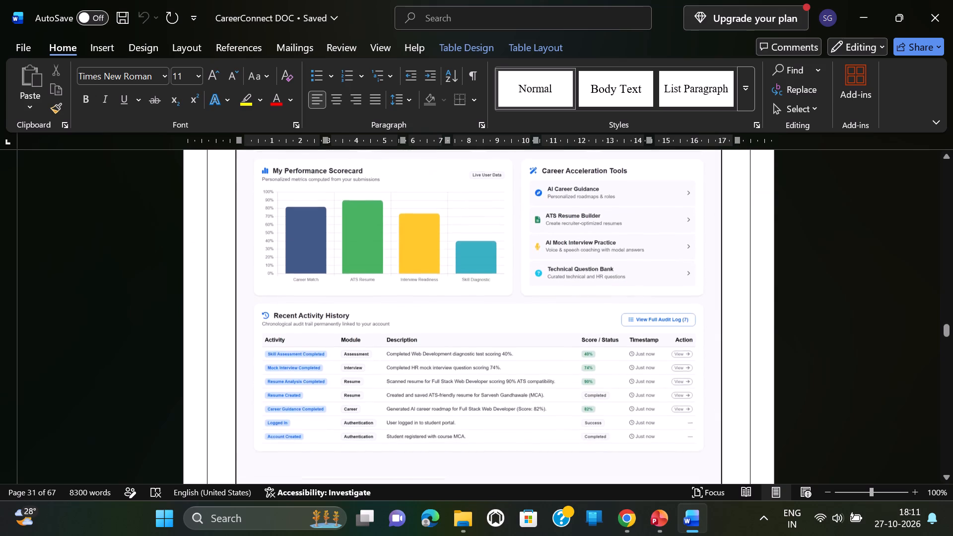
pyautogui.scroll(12, 469, 317)
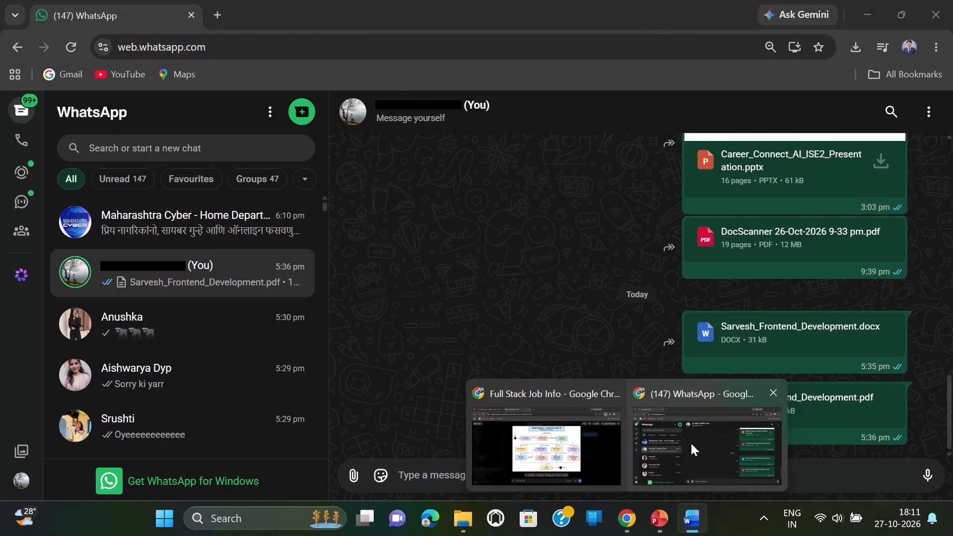
# Switch to PowerPoint and open slide 8, Frontend & Backend Technologies.
pyautogui.click(667, 517)
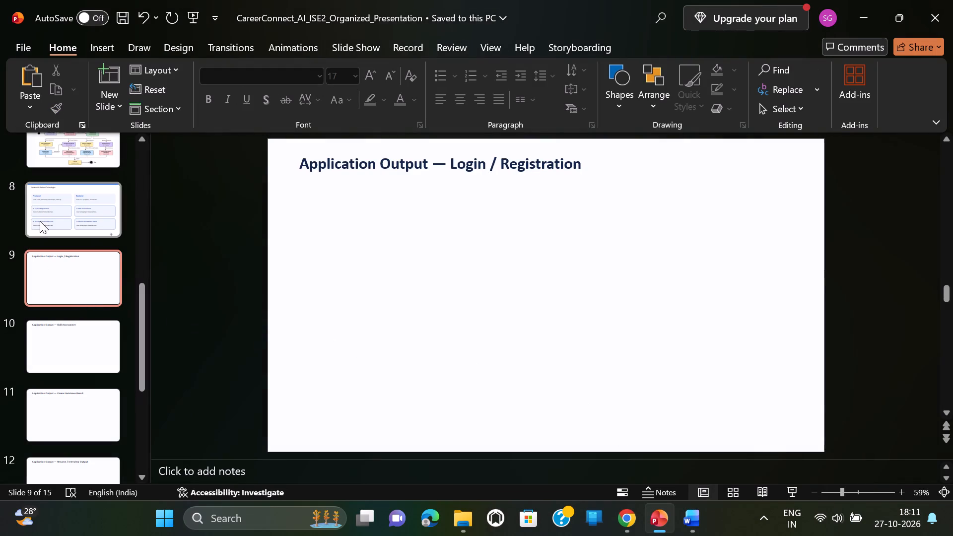
pyautogui.click(42, 219)
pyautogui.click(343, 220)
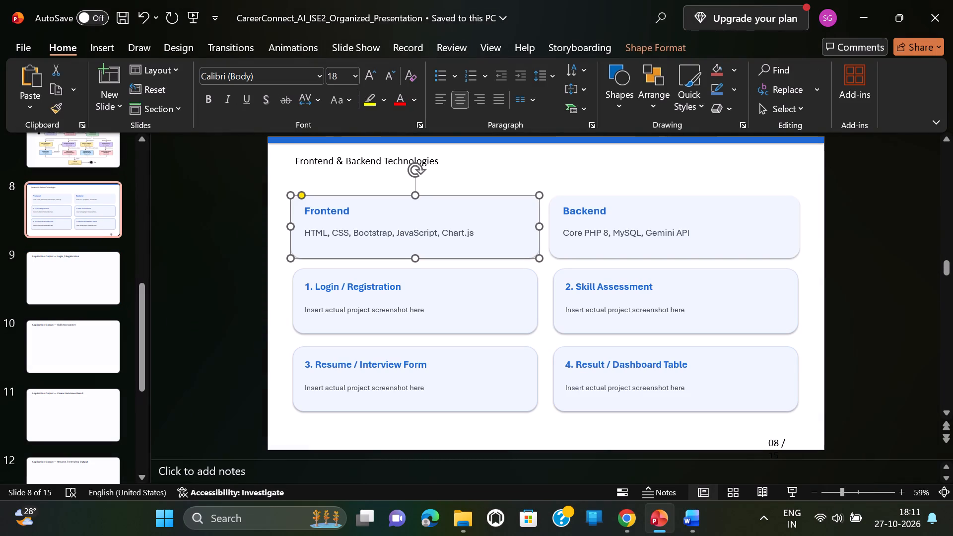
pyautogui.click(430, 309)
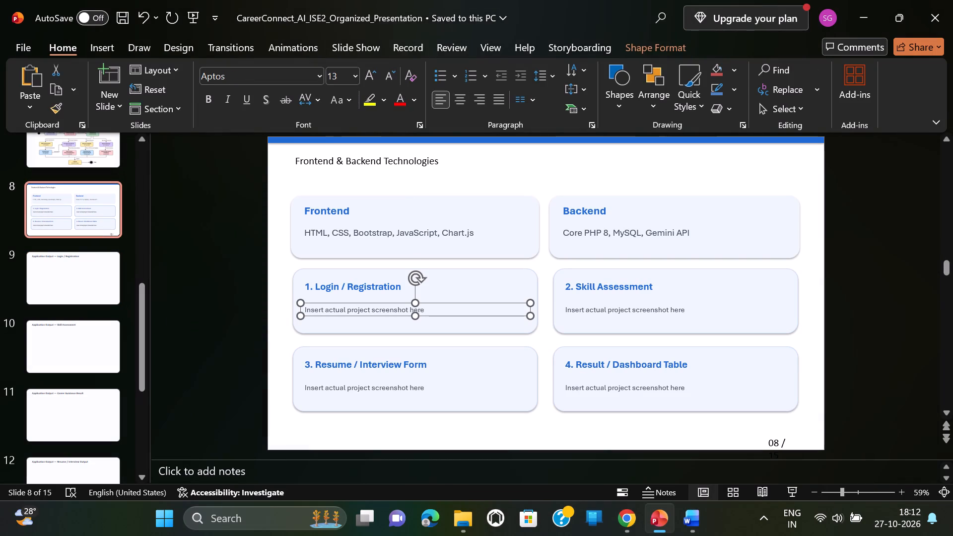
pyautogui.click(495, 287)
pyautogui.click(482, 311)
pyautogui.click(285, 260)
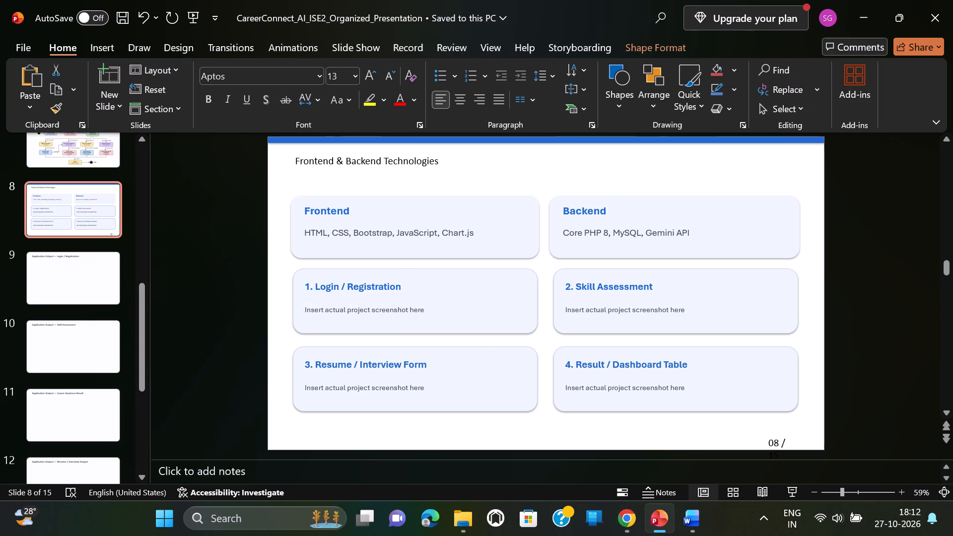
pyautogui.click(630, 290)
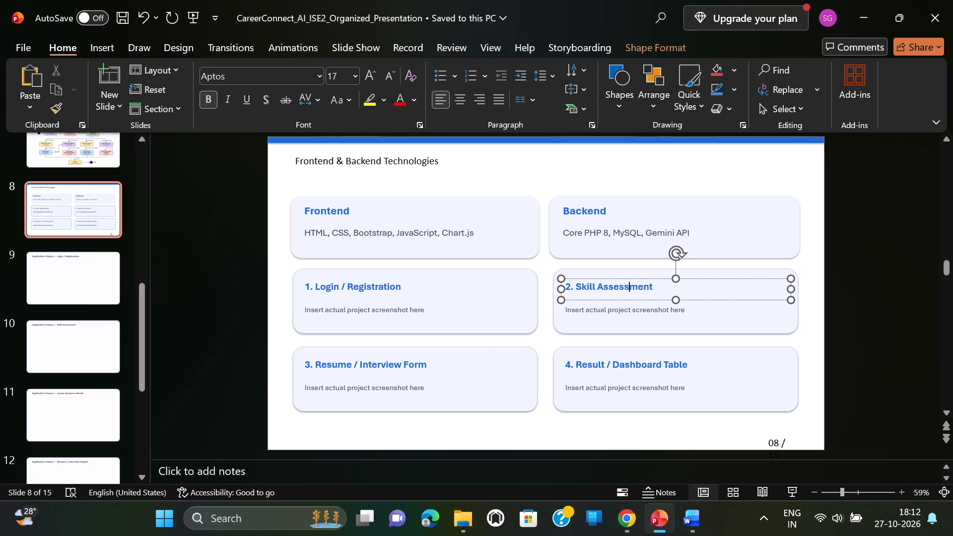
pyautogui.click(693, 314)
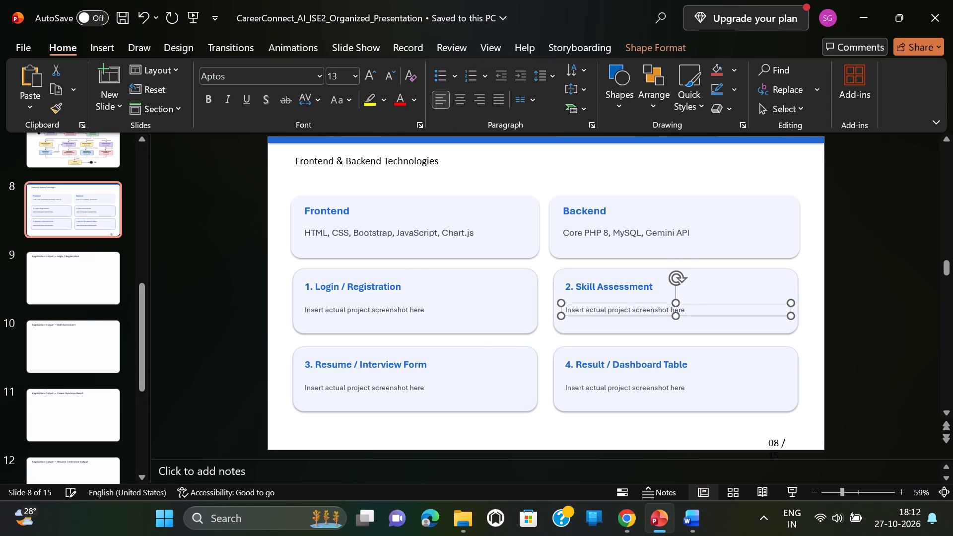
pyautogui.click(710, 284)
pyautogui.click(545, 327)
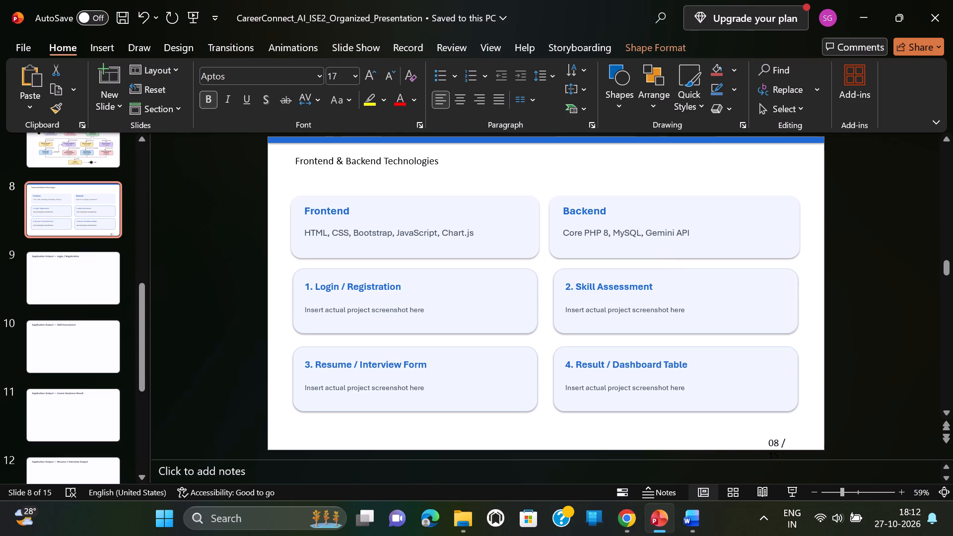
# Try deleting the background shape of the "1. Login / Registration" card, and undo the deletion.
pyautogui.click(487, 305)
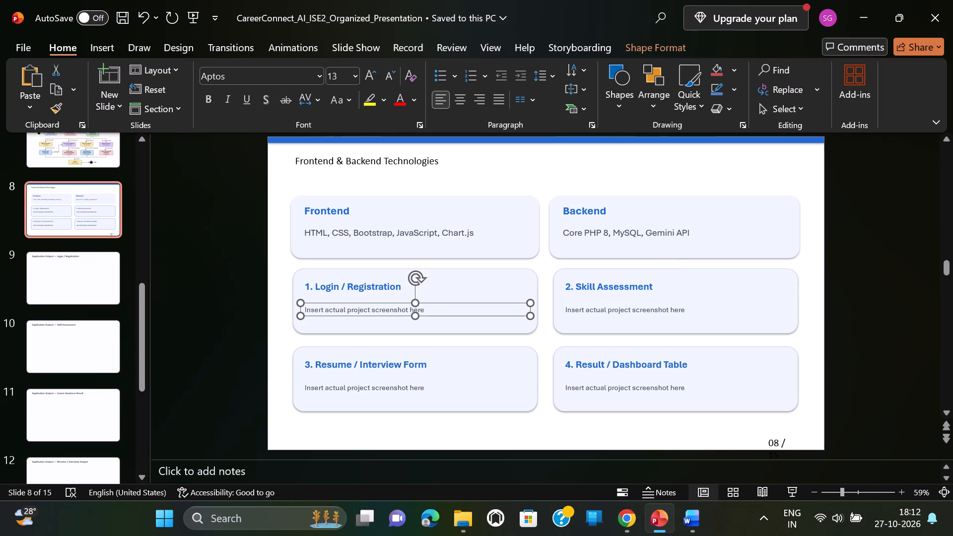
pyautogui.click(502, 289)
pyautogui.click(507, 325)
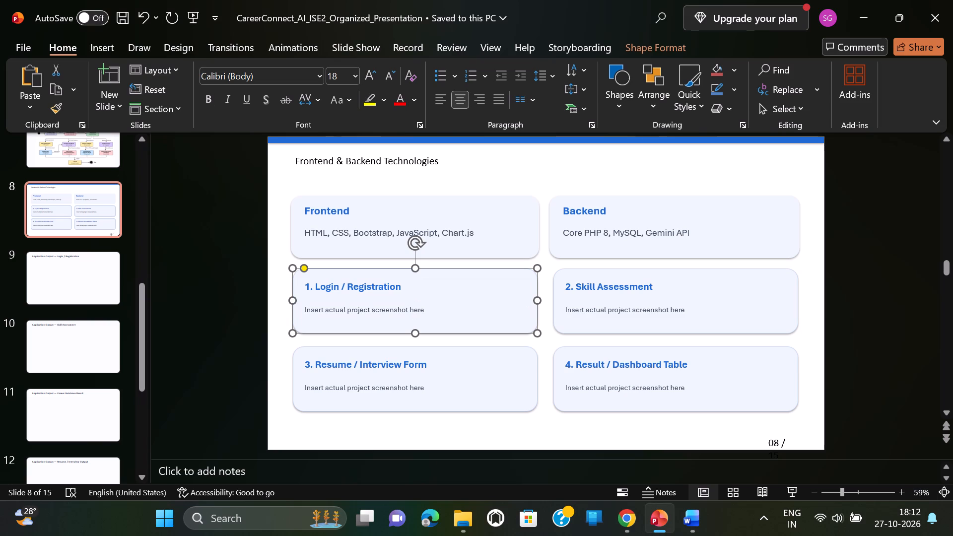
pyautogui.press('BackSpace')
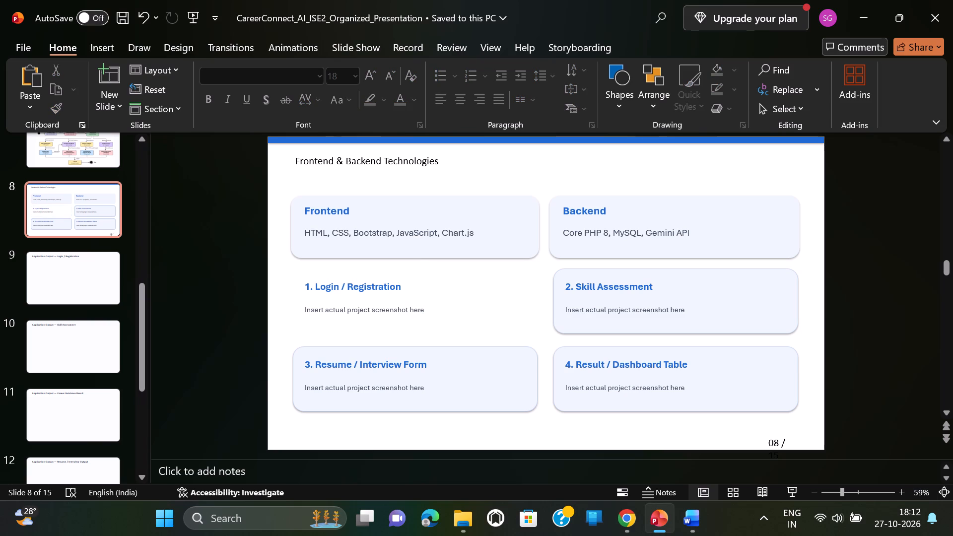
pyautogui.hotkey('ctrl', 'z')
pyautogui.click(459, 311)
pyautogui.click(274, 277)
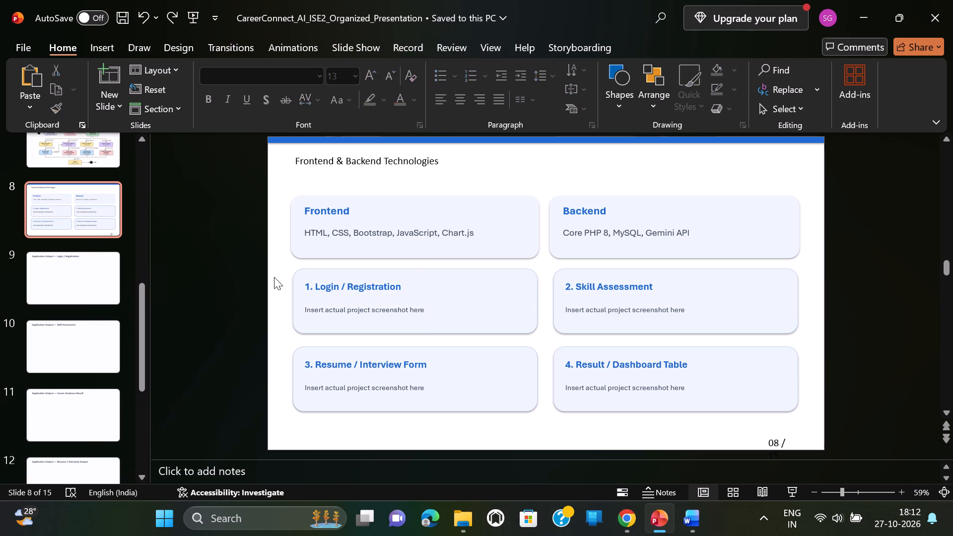
# Cut the four screenshot placeholder cards, including backgrounds, headings and placeholder texts, from the Frontend & Backend Technologies slide.
pyautogui.keyDown('ctrl'); pyautogui.click(438, 284); pyautogui.keyUp('ctrl')
pyautogui.keyDown('ctrl'); pyautogui.click(502, 312); pyautogui.keyUp('ctrl')
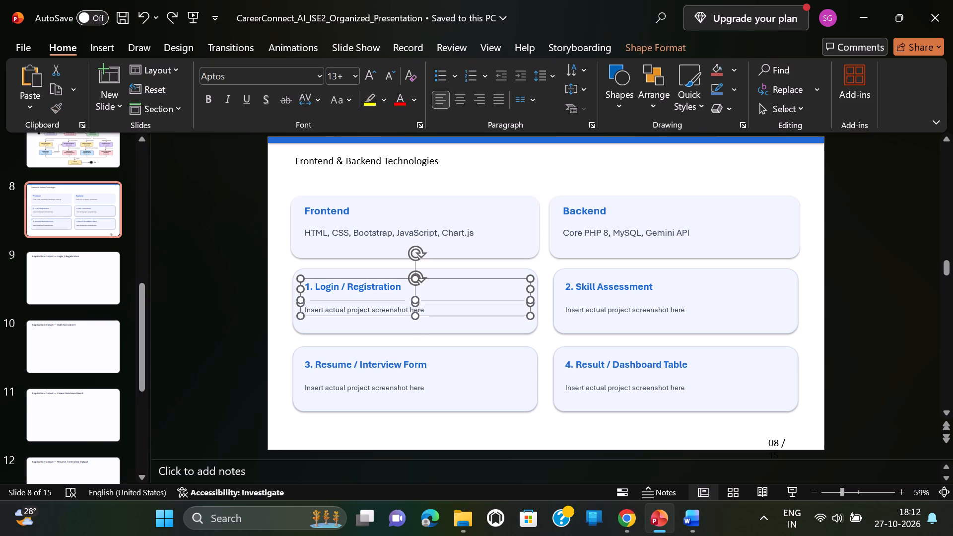
pyautogui.keyDown('ctrl'); pyautogui.click(483, 270); pyautogui.keyUp('ctrl')
pyautogui.keyDown('ctrl'); pyautogui.click(669, 273); pyautogui.keyUp('ctrl')
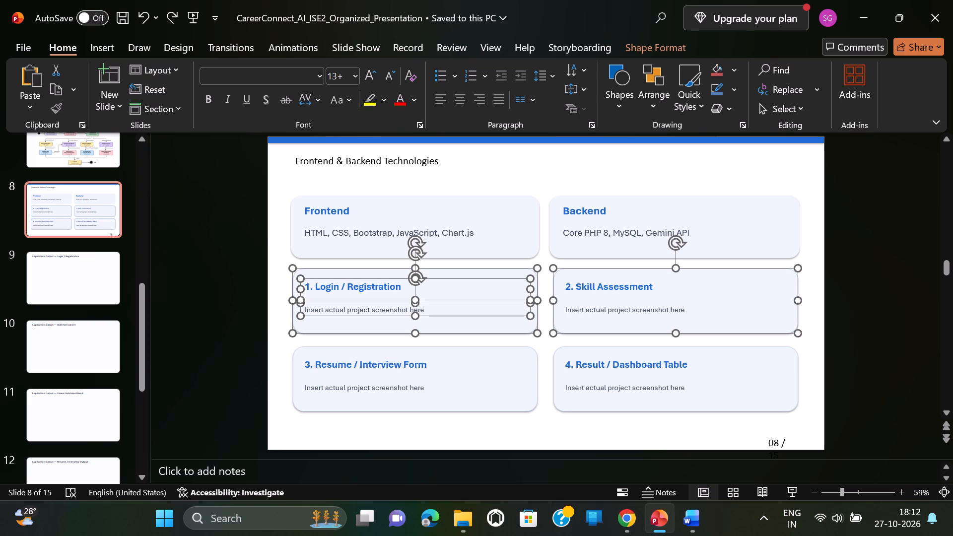
pyautogui.keyDown('ctrl'); pyautogui.click(695, 348); pyautogui.keyUp('ctrl')
pyautogui.keyDown('ctrl'); pyautogui.click(515, 350); pyautogui.keyUp('ctrl')
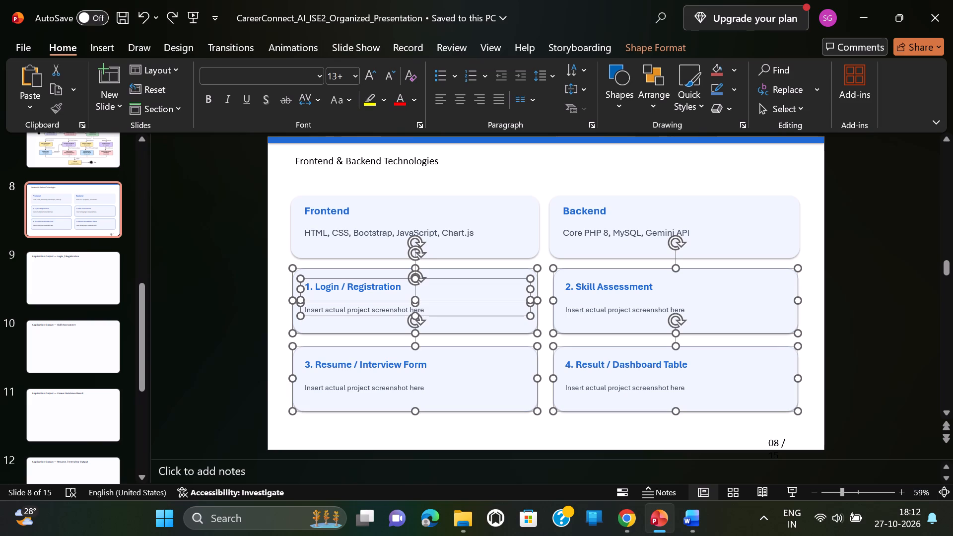
pyautogui.press('BackSpace')
pyautogui.hotkey('ctrl', 'z')
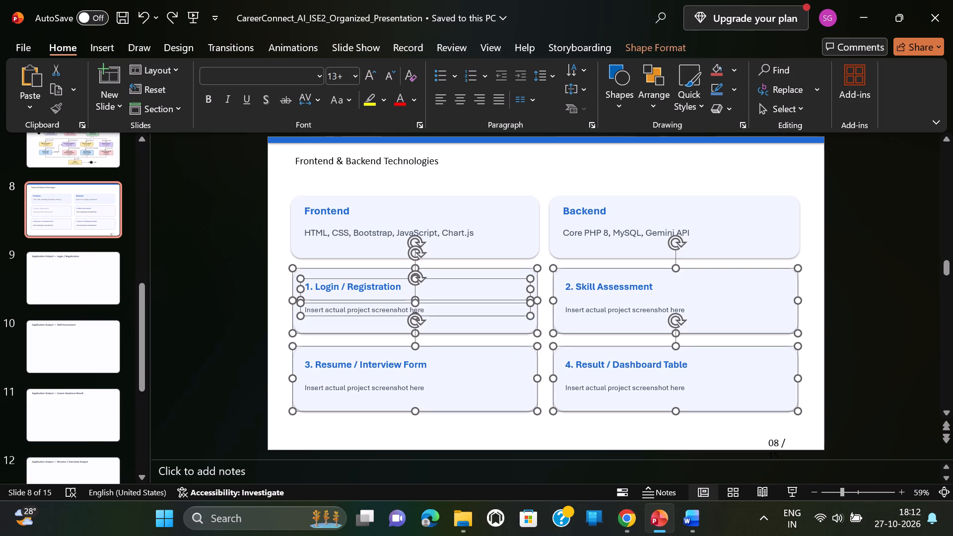
pyautogui.keyDown('ctrl'); pyautogui.click(617, 289); pyautogui.keyUp('ctrl')
pyautogui.keyDown('ctrl'); pyautogui.click(619, 313); pyautogui.keyUp('ctrl')
pyautogui.keyDown('ctrl'); pyautogui.click(633, 365); pyautogui.keyUp('ctrl')
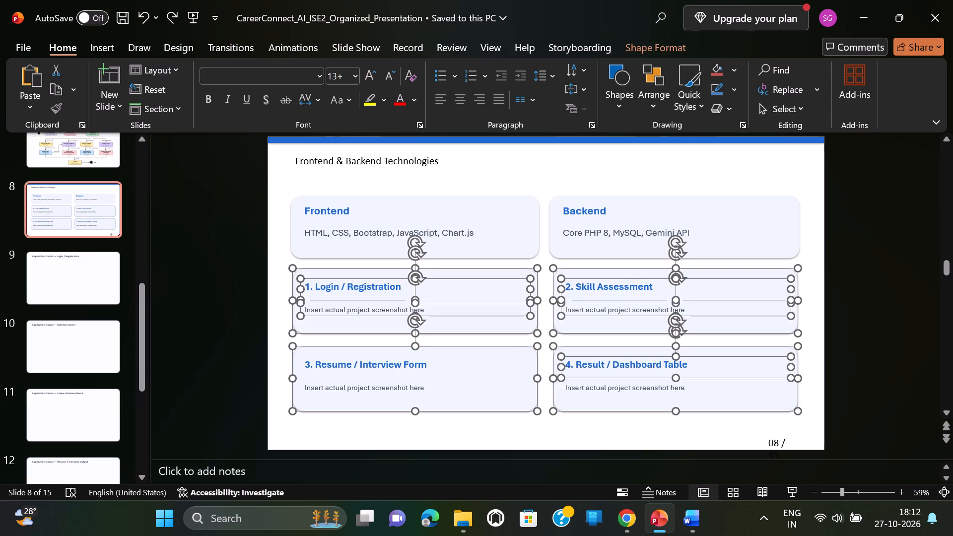
pyautogui.keyDown('ctrl'); pyautogui.click(627, 392); pyautogui.keyUp('ctrl')
pyautogui.keyDown('ctrl'); pyautogui.click(371, 392); pyautogui.keyUp('ctrl')
pyautogui.keyDown('ctrl'); pyautogui.click(373, 368); pyautogui.keyUp('ctrl')
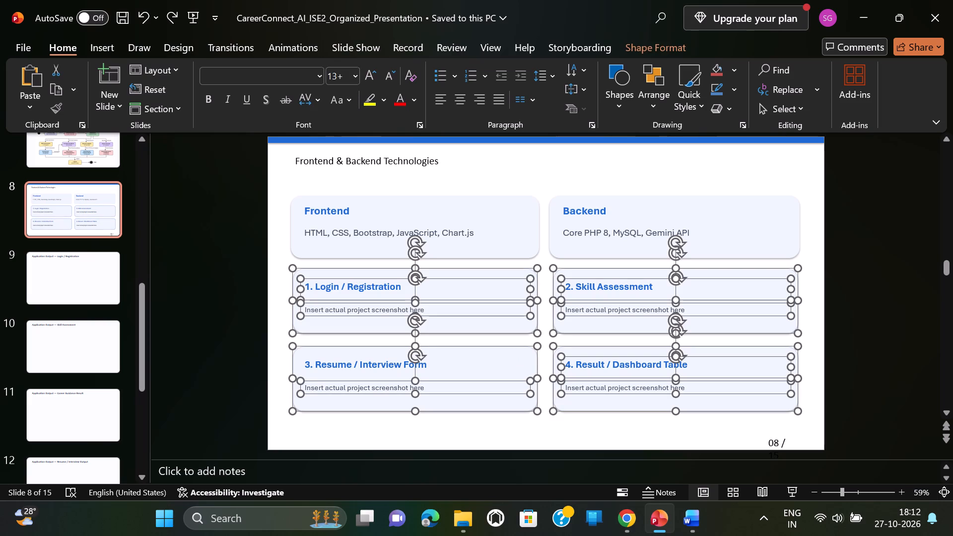
pyautogui.hotkey('ctrl', 'x')
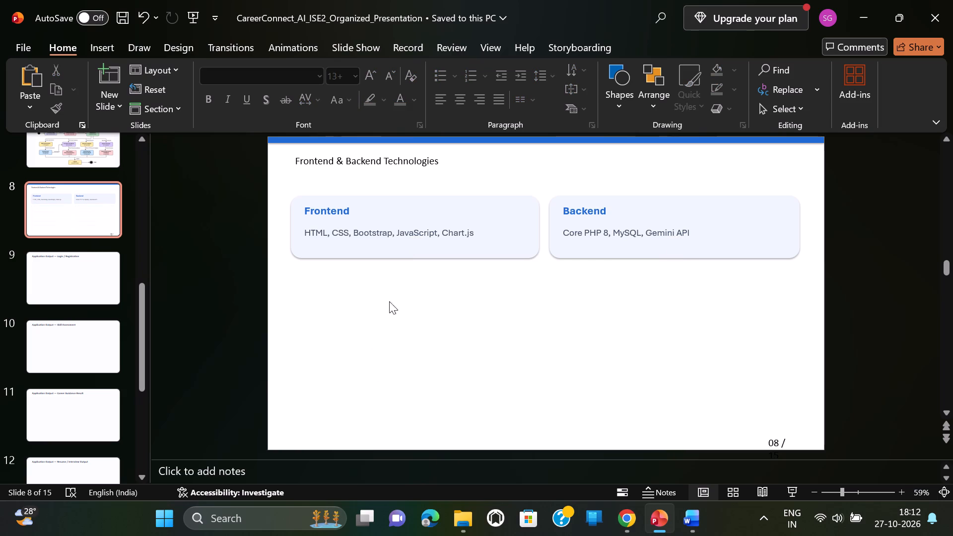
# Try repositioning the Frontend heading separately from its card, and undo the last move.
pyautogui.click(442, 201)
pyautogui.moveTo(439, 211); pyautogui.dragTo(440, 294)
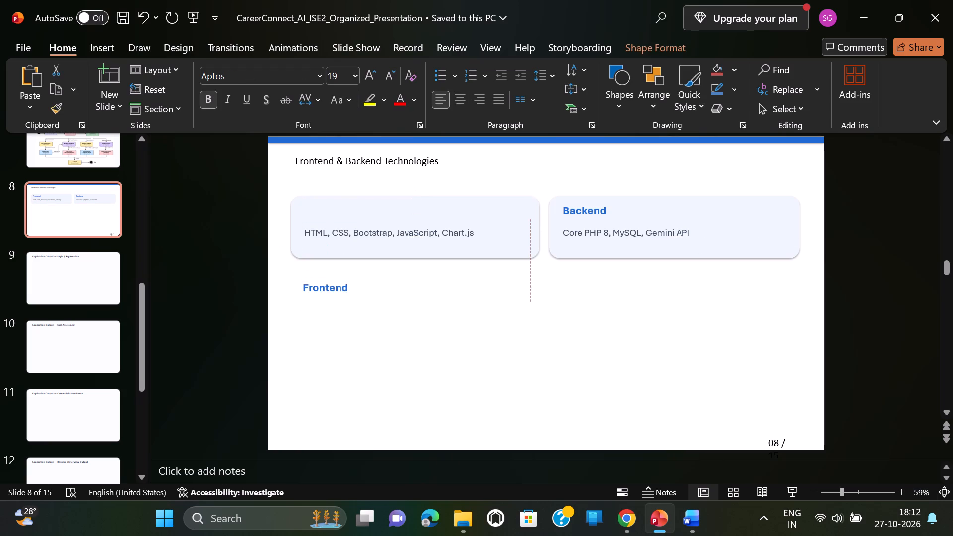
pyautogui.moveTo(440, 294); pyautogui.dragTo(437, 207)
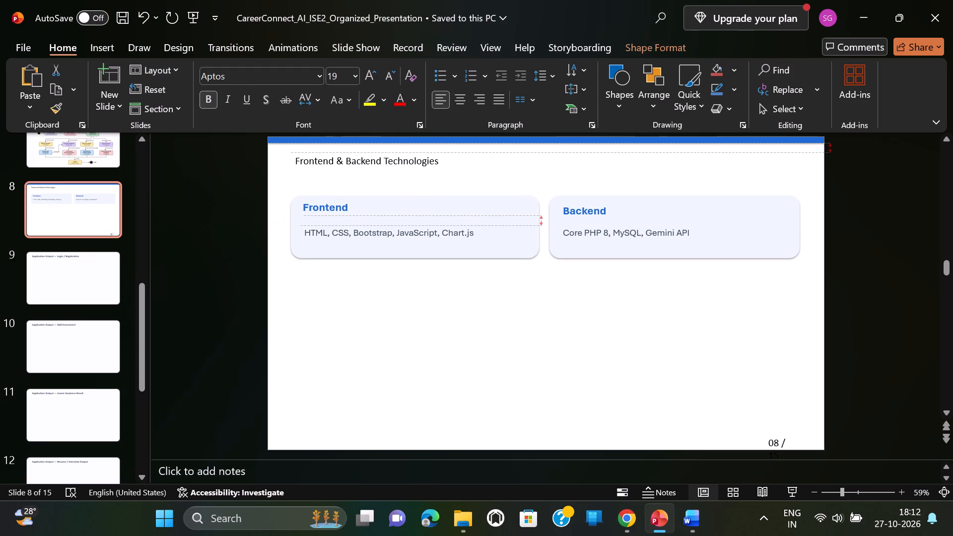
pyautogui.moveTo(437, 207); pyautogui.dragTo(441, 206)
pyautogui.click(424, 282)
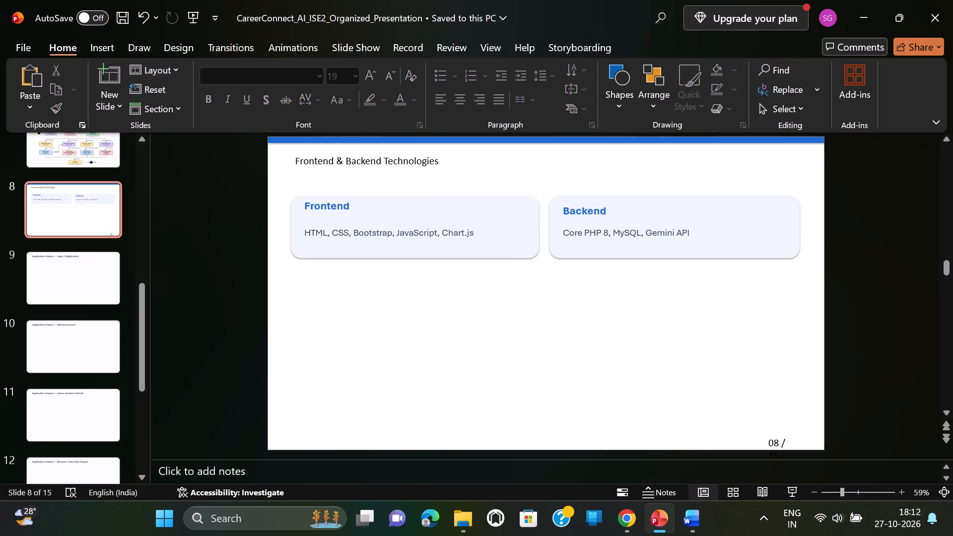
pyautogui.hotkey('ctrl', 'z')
# Move the Frontend and Backend cards down together with their headings and technology texts, leaving more space below the slide title.
pyautogui.click(349, 260)
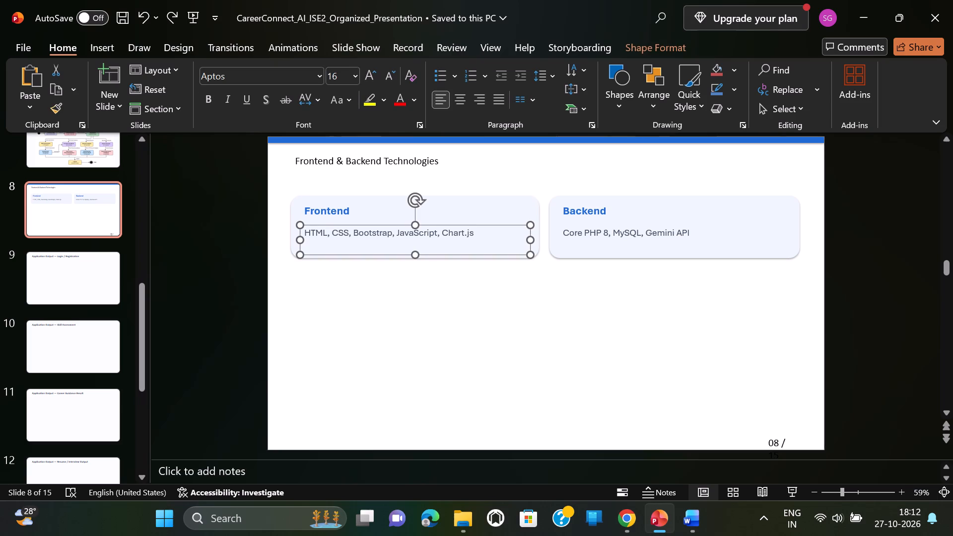
pyautogui.keyDown('ctrl'); pyautogui.click(367, 205); pyautogui.keyUp('ctrl')
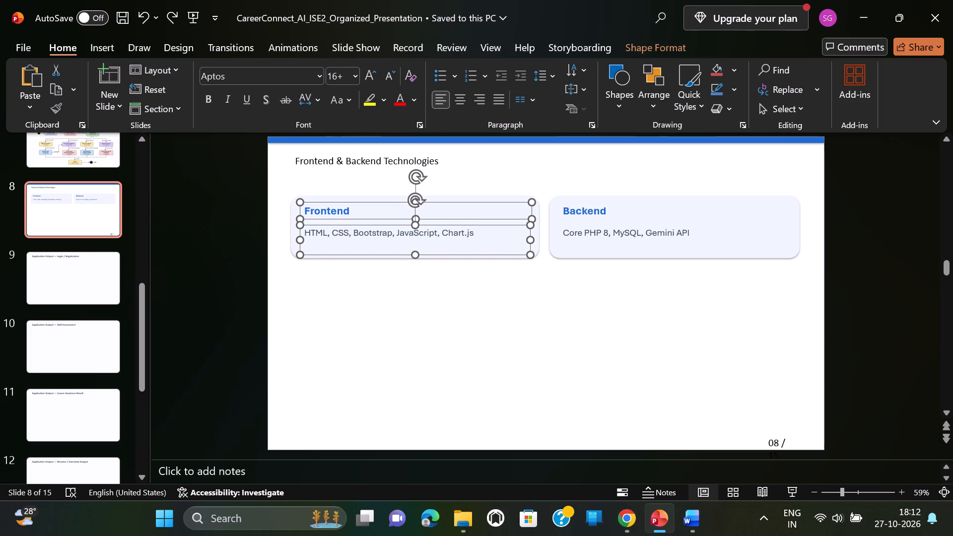
pyautogui.keyDown('ctrl'); pyautogui.click(537, 229); pyautogui.keyUp('ctrl')
pyautogui.keyDown('ctrl'); pyautogui.click(587, 211); pyautogui.keyUp('ctrl')
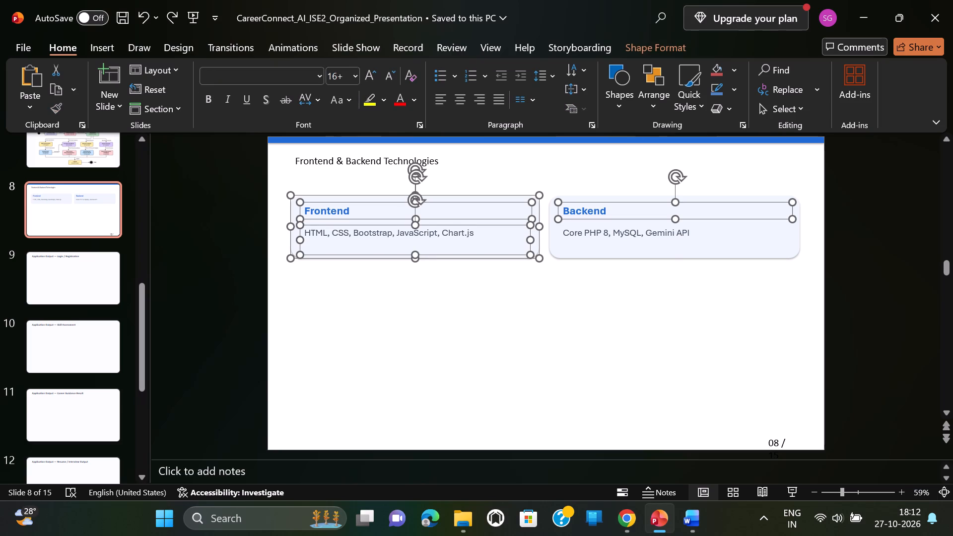
pyautogui.keyDown('ctrl'); pyautogui.click(597, 229); pyautogui.keyUp('ctrl')
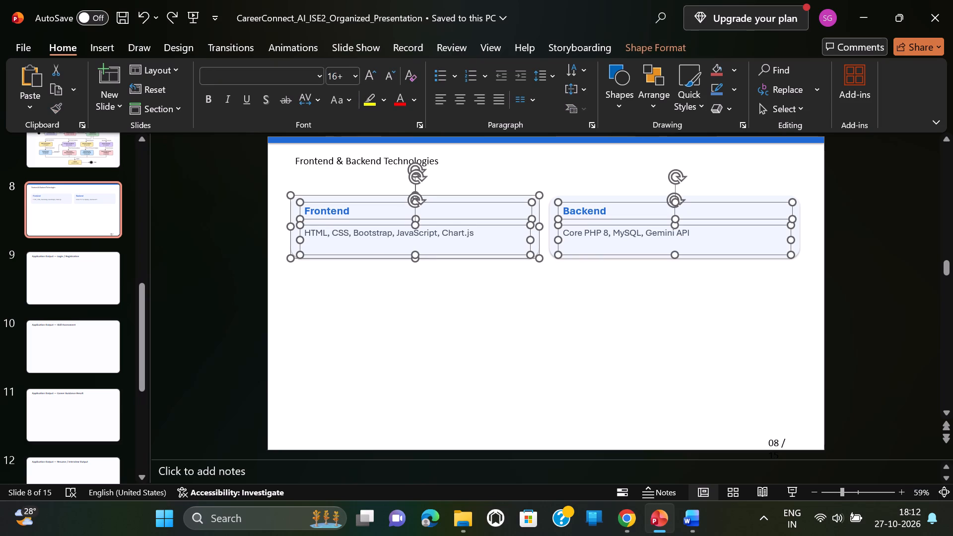
pyautogui.keyDown('ctrl'); pyautogui.click(710, 195); pyautogui.keyUp('ctrl')
pyautogui.press('Down')
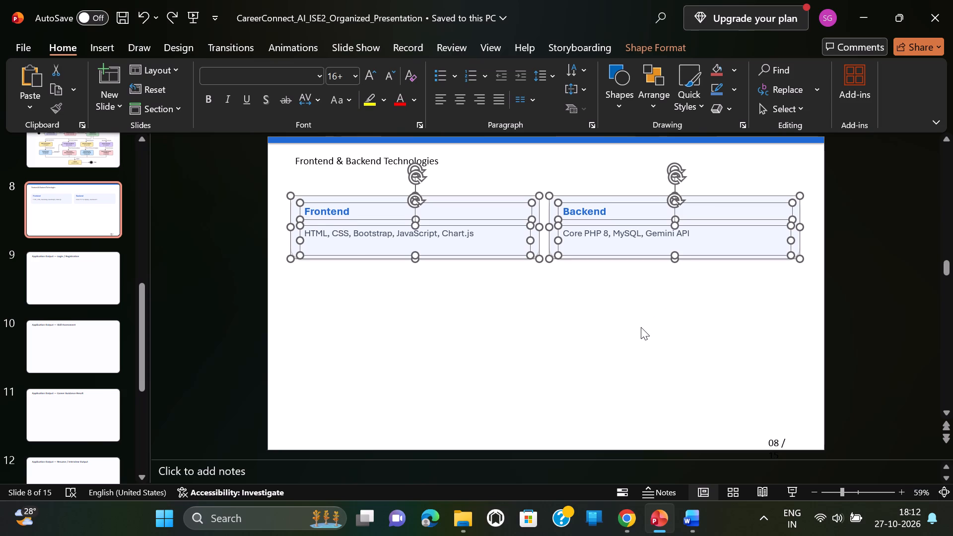
pyautogui.press('Down')
pyautogui.press('Down')
pyautogui.press('Down')
pyautogui.press('Down')
pyautogui.press('Down')
pyautogui.press('Down')
pyautogui.press('Down')
pyautogui.press('Down')
pyautogui.press('Down')
pyautogui.press('Down')
pyautogui.press('Down')
pyautogui.press('Down')
pyautogui.press('Down')
pyautogui.press('Down')
pyautogui.click(594, 331)
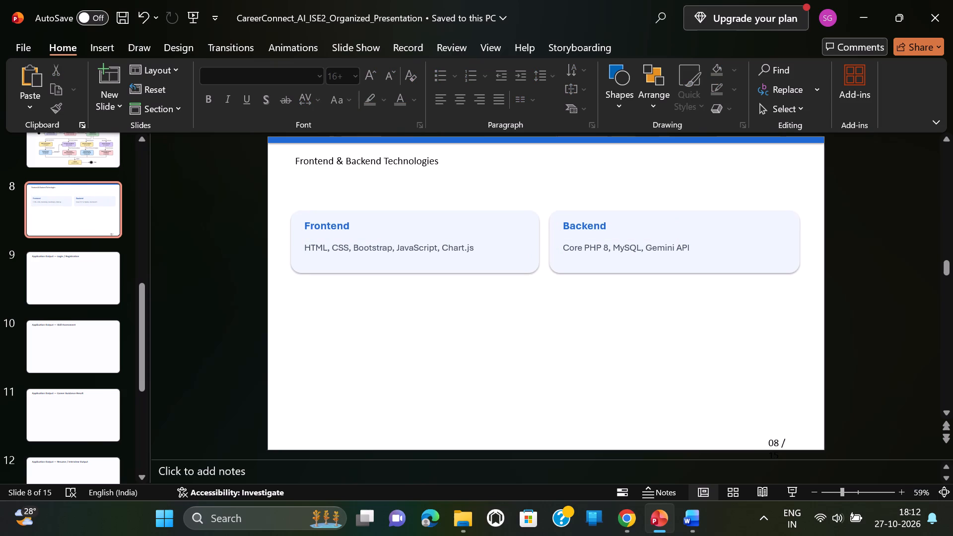
# Move the Backend card with its heading and technology text below the Frontend card, near the slide's horizontal centre.
pyautogui.keyDown('ctrl'); pyautogui.click(598, 220); pyautogui.keyUp('ctrl')
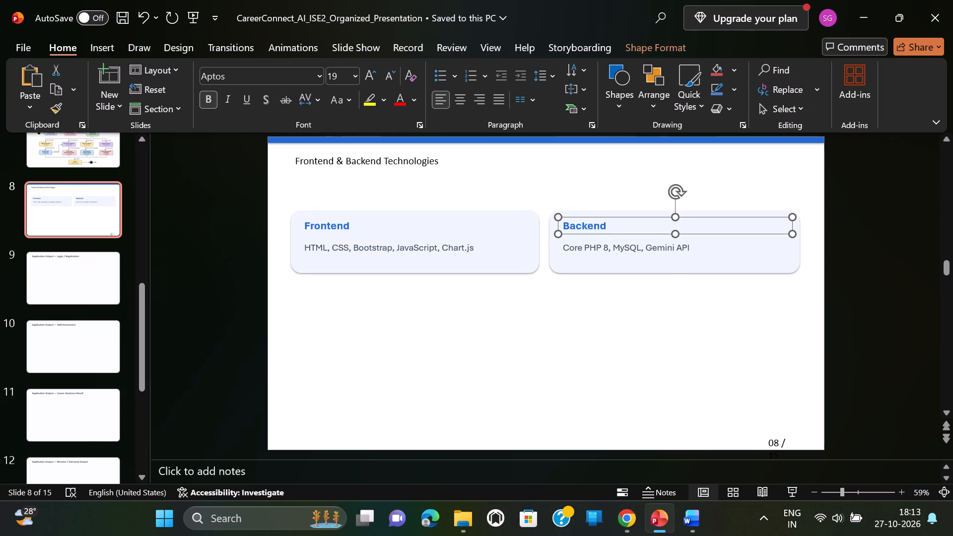
pyautogui.keyDown('ctrl'); pyautogui.click(628, 244); pyautogui.keyUp('ctrl')
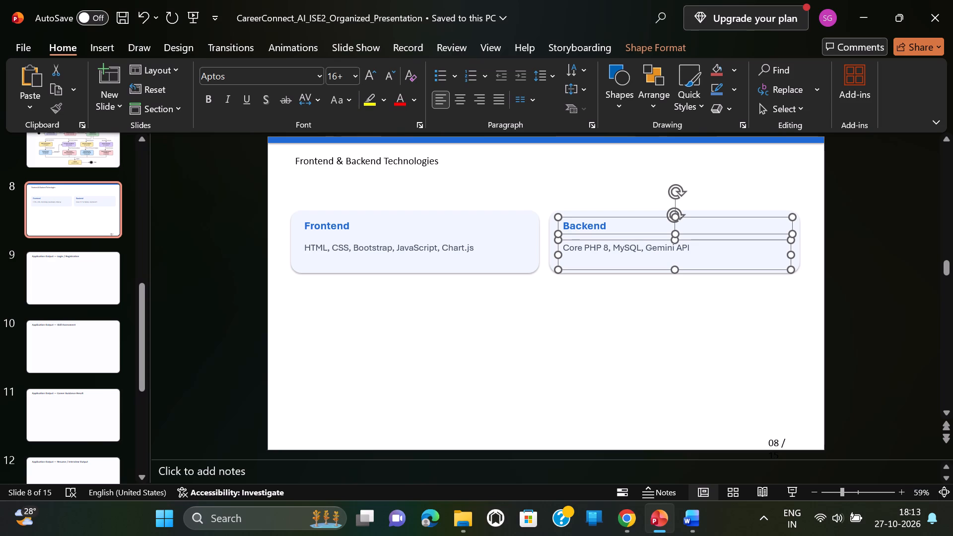
pyautogui.click(654, 213)
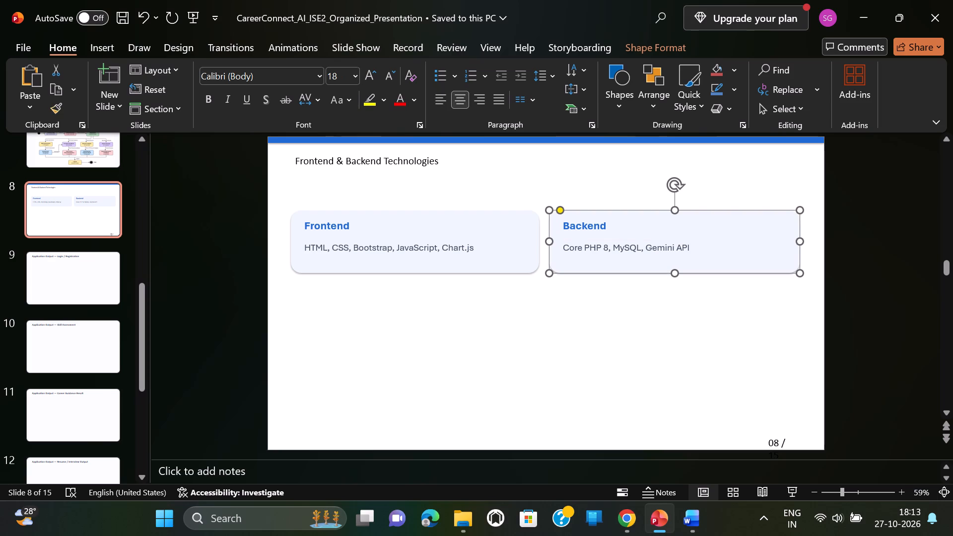
pyautogui.keyDown('ctrl'); pyautogui.click(581, 223); pyautogui.keyUp('ctrl')
pyautogui.keyDown('ctrl'); pyautogui.click(598, 242); pyautogui.keyUp('ctrl')
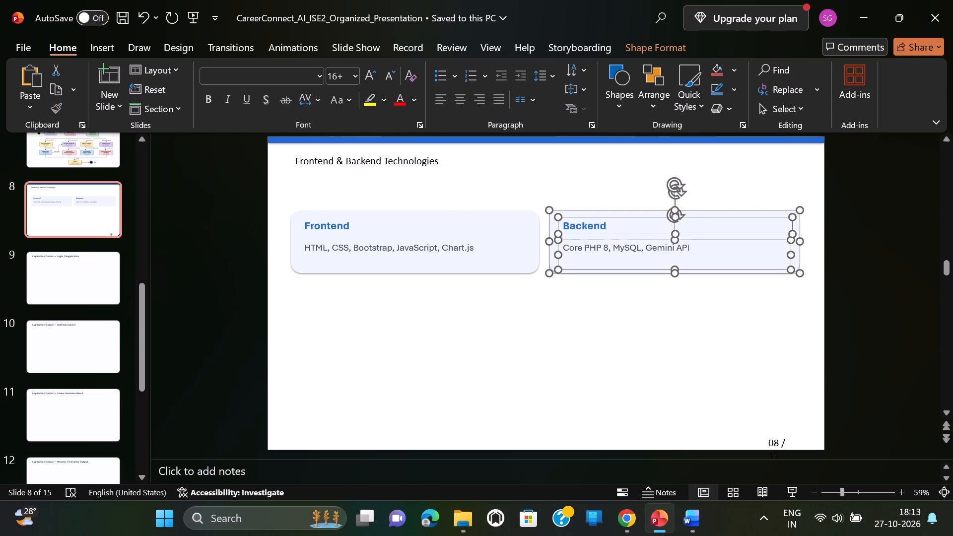
pyautogui.moveTo(616, 217); pyautogui.dragTo(498, 312)
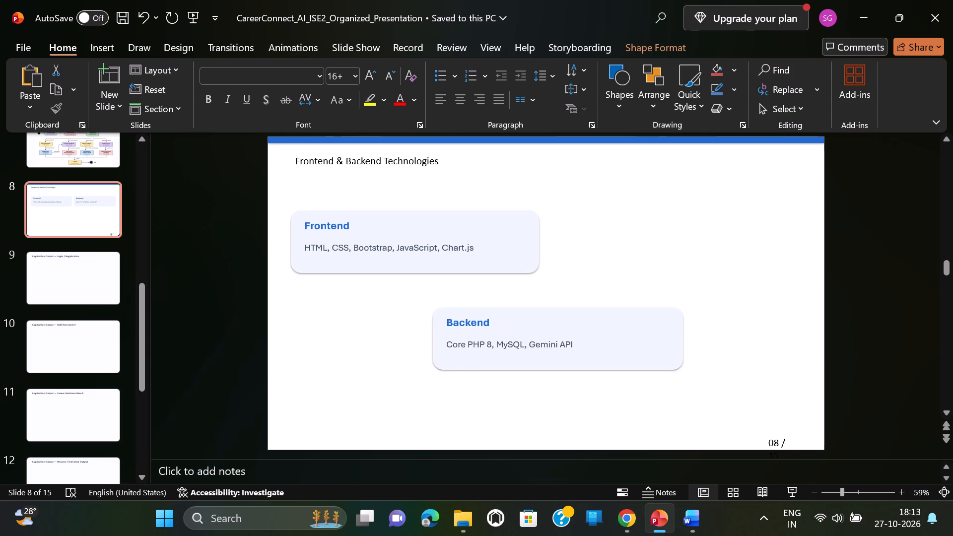
pyautogui.moveTo(498, 312); pyautogui.dragTo(455, 309)
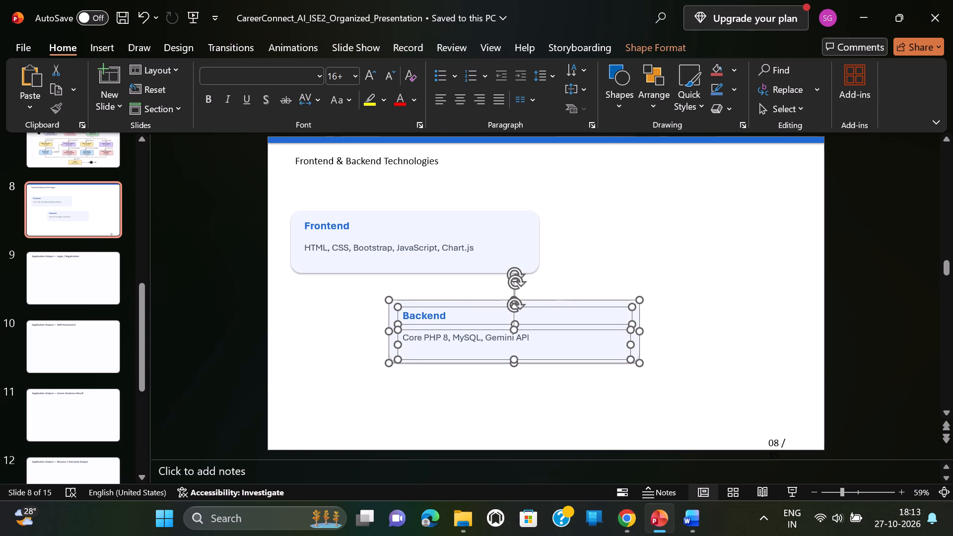
pyautogui.moveTo(561, 317); pyautogui.dragTo(560, 329)
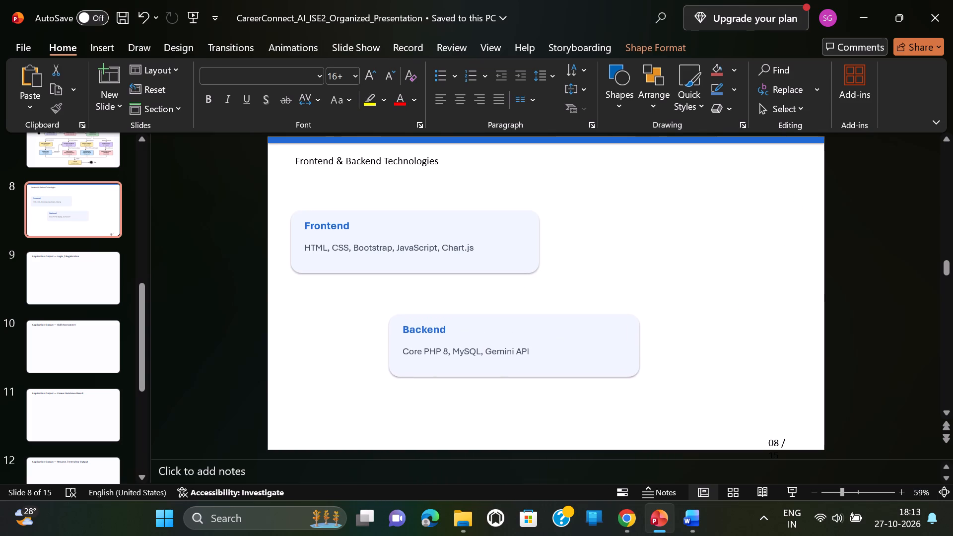
pyautogui.moveTo(560, 329); pyautogui.dragTo(559, 319)
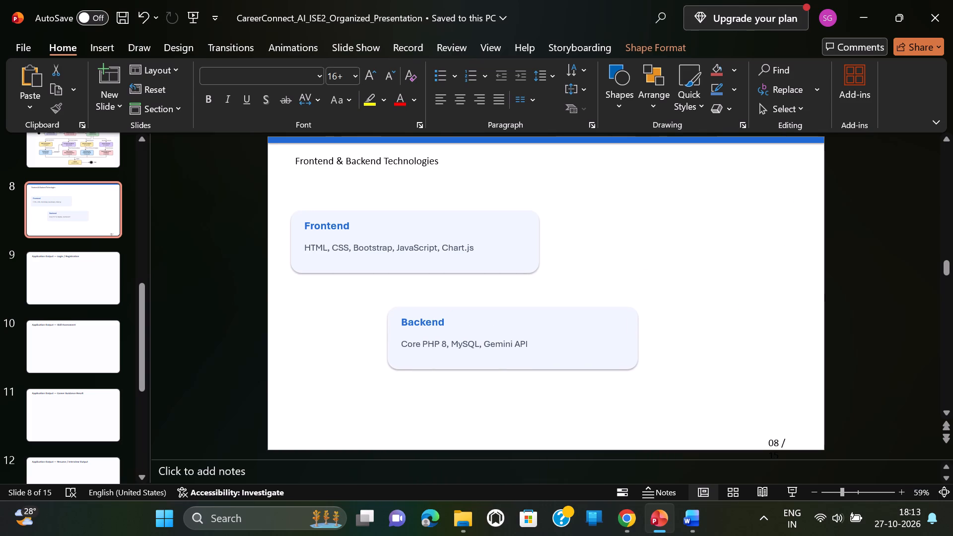
pyautogui.moveTo(559, 319); pyautogui.dragTo(569, 322)
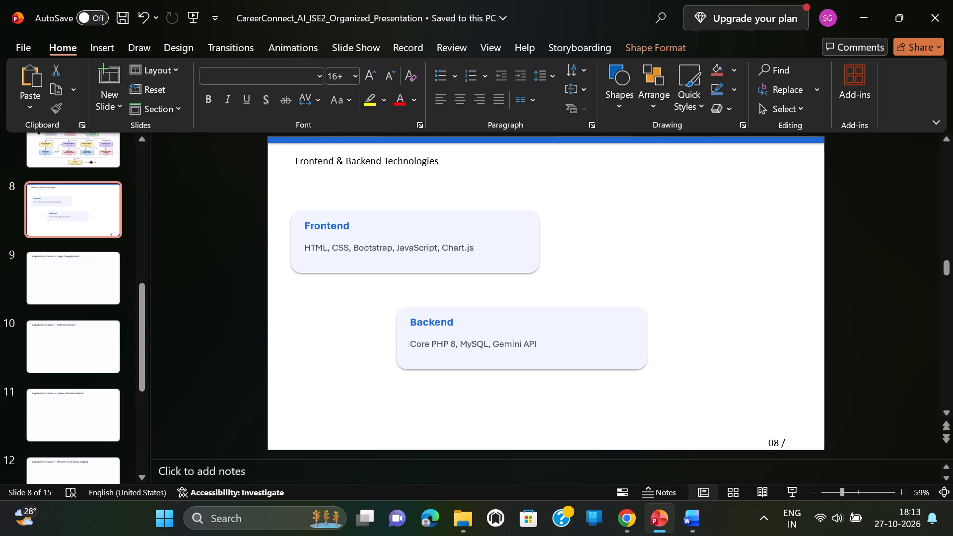
pyautogui.moveTo(569, 322); pyautogui.dragTo(567, 325)
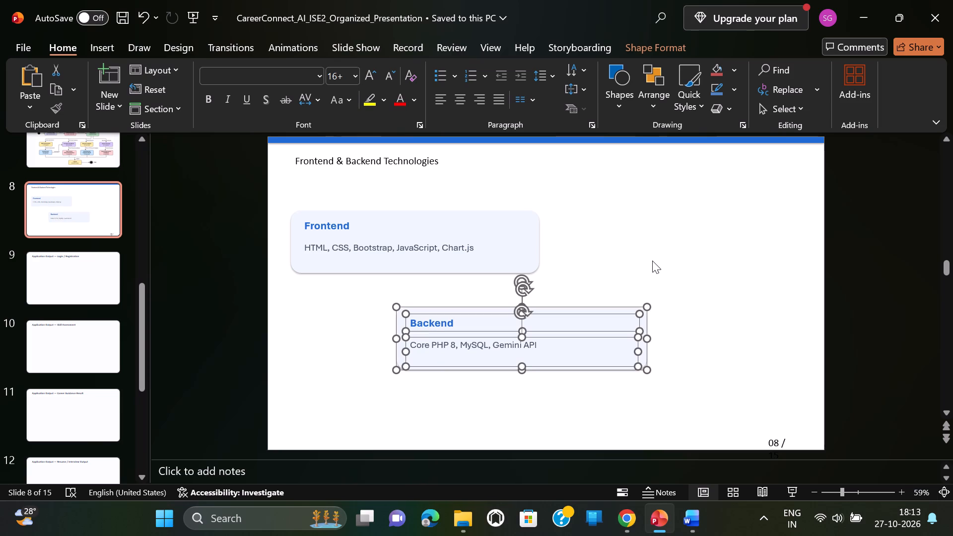
pyautogui.click(652, 261)
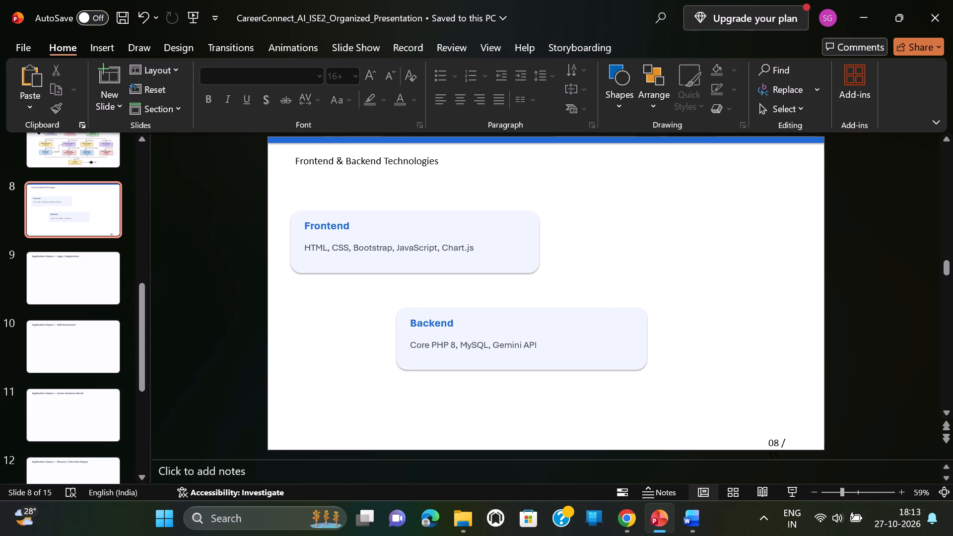
# Move the Frontend card with its heading and technology text directly above the Backend card, aligning their left edges.
pyautogui.keyDown('ctrl'); pyautogui.click(416, 206); pyautogui.keyUp('ctrl')
pyautogui.keyDown('ctrl'); pyautogui.click(417, 221); pyautogui.keyUp('ctrl')
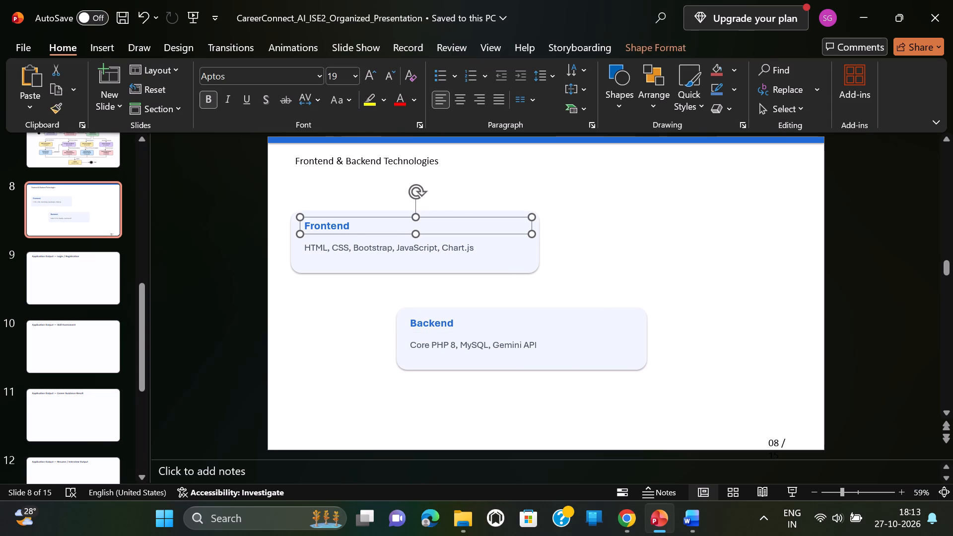
pyautogui.keyDown('ctrl'); pyautogui.click(410, 245); pyautogui.keyUp('ctrl')
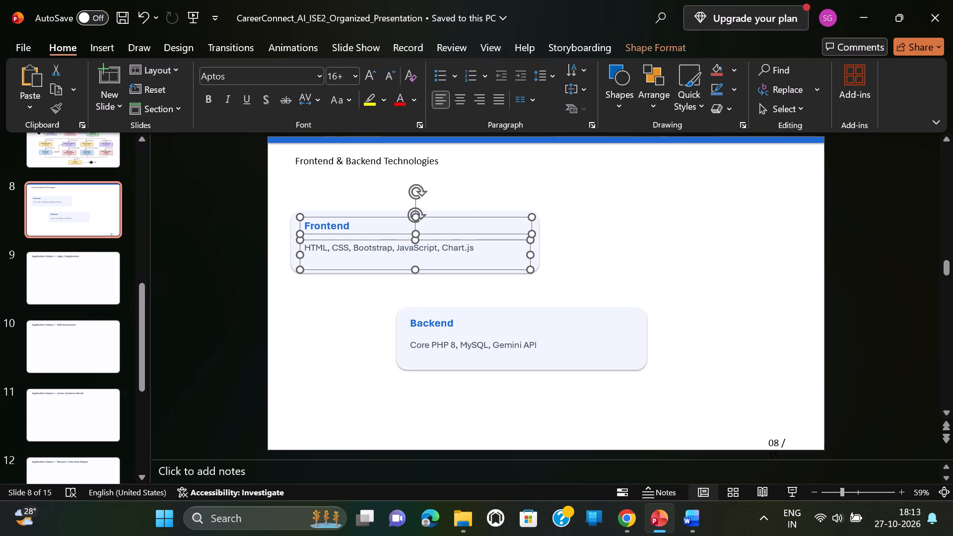
pyautogui.keyDown('ctrl'); pyautogui.click(539, 228); pyautogui.keyUp('ctrl')
pyautogui.moveTo(493, 218); pyautogui.dragTo(594, 217)
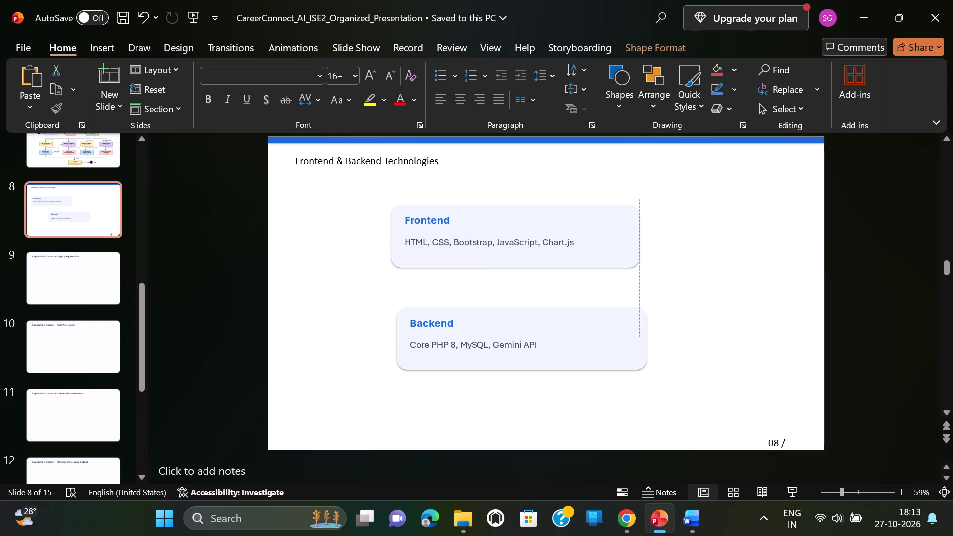
pyautogui.moveTo(594, 217); pyautogui.dragTo(600, 225)
pyautogui.click(725, 242)
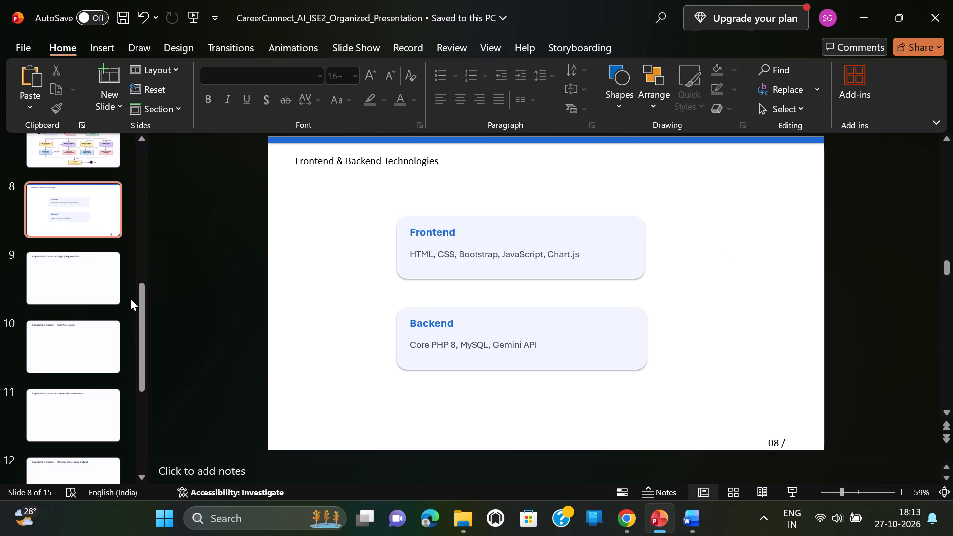
# Open the "Application Output — Login / Registration" slide.
pyautogui.click(89, 285)
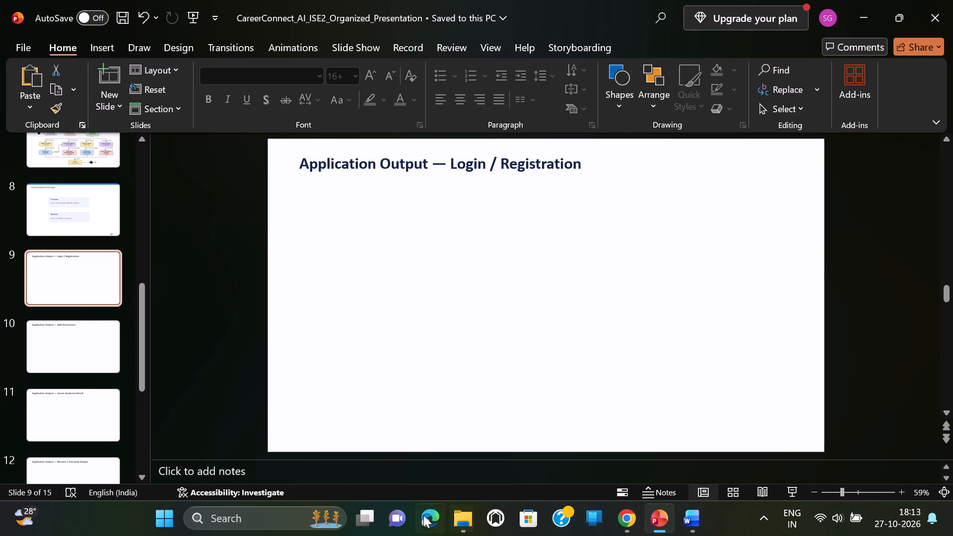
# Launch the XAMPP Control Panel, start the Apache and MySQL modules, and minimize its window.
pyautogui.click(260, 518)
pyautogui.write('xa')
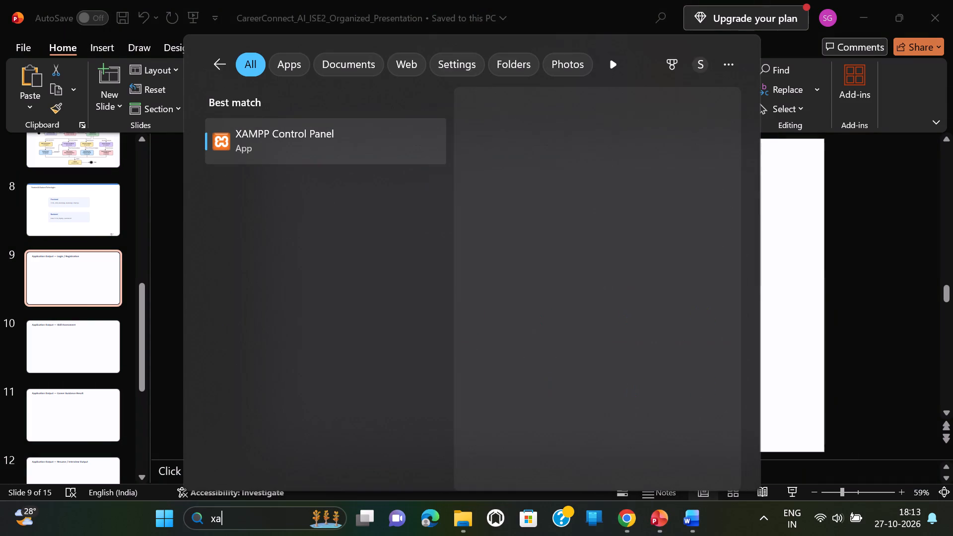
pyautogui.click(275, 138)
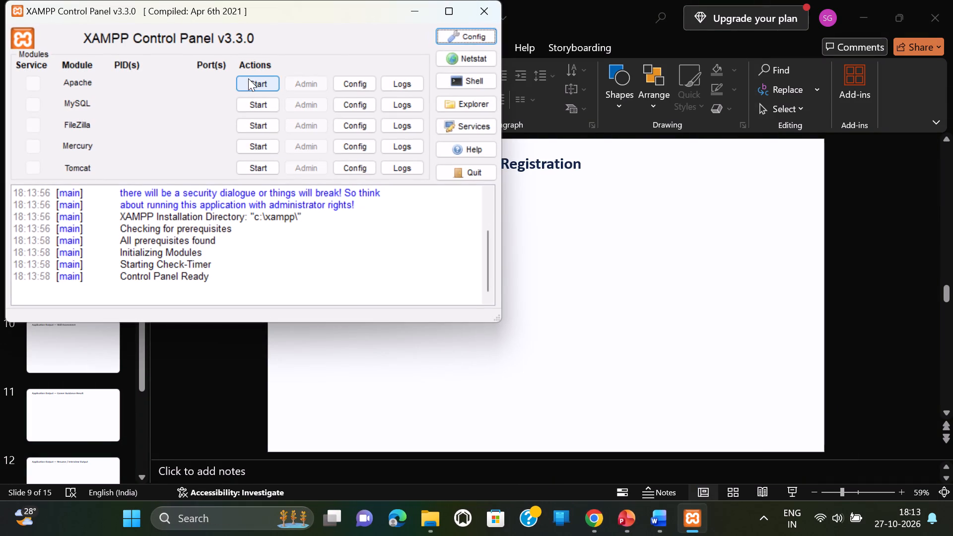
pyautogui.click(248, 78)
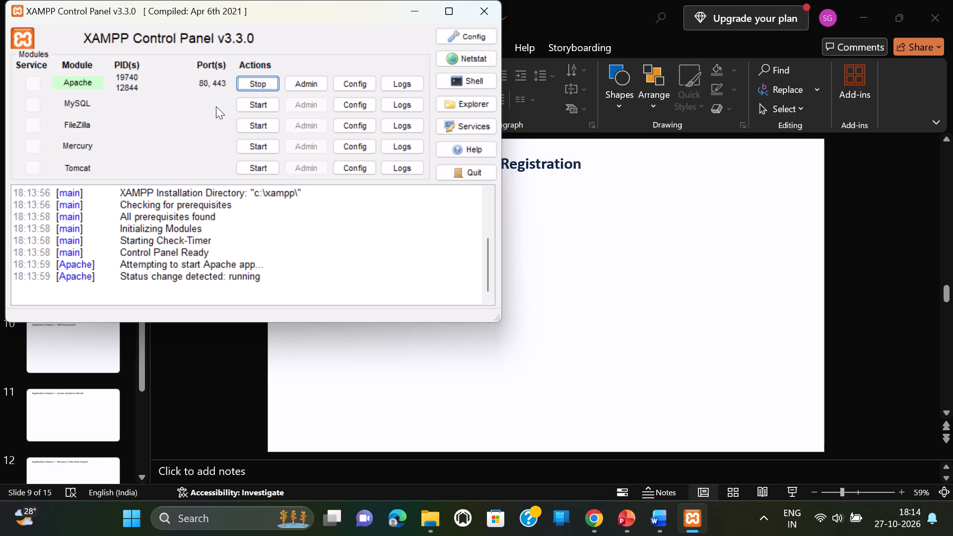
pyautogui.click(262, 103)
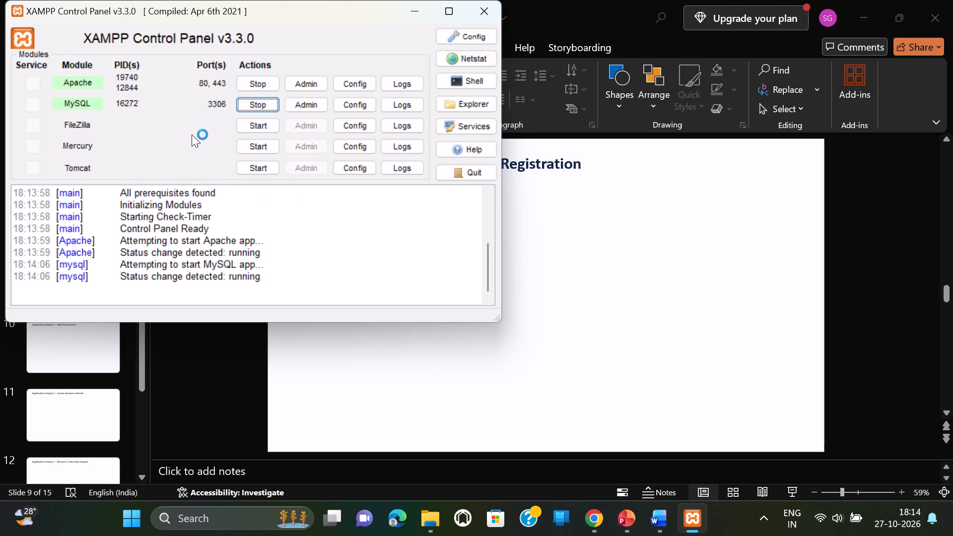
pyautogui.click(413, 13)
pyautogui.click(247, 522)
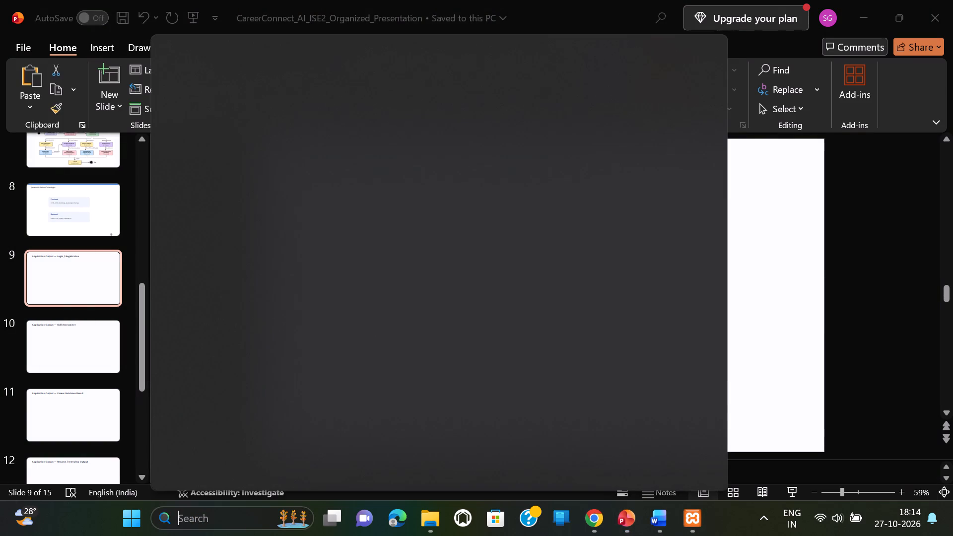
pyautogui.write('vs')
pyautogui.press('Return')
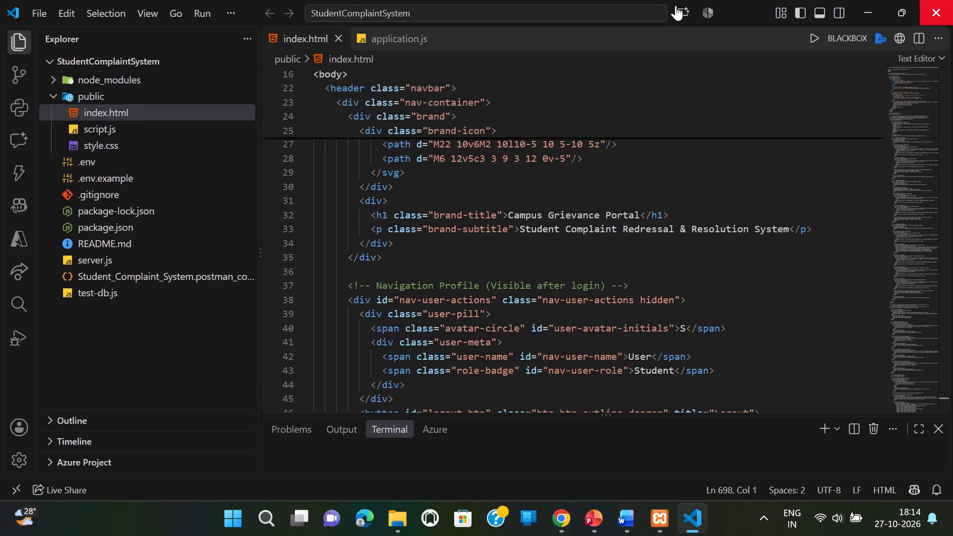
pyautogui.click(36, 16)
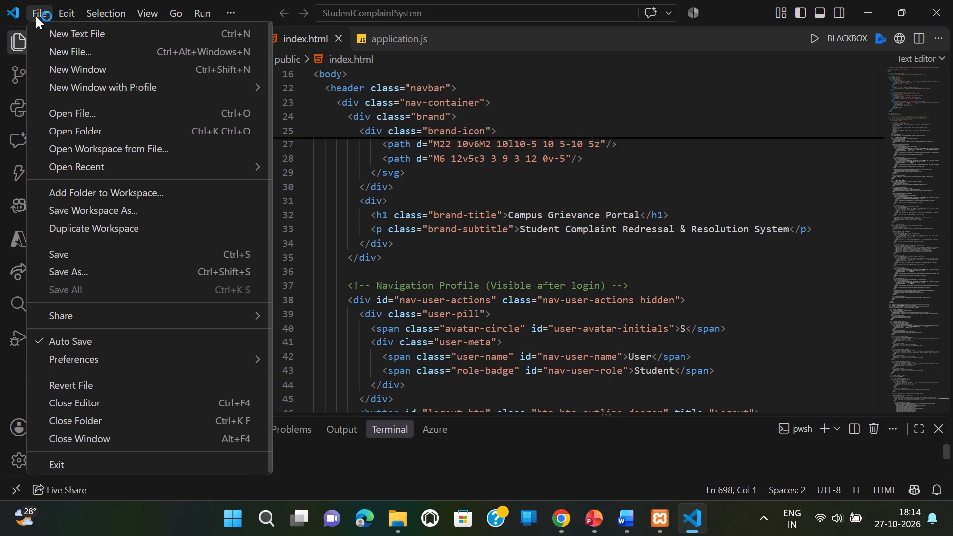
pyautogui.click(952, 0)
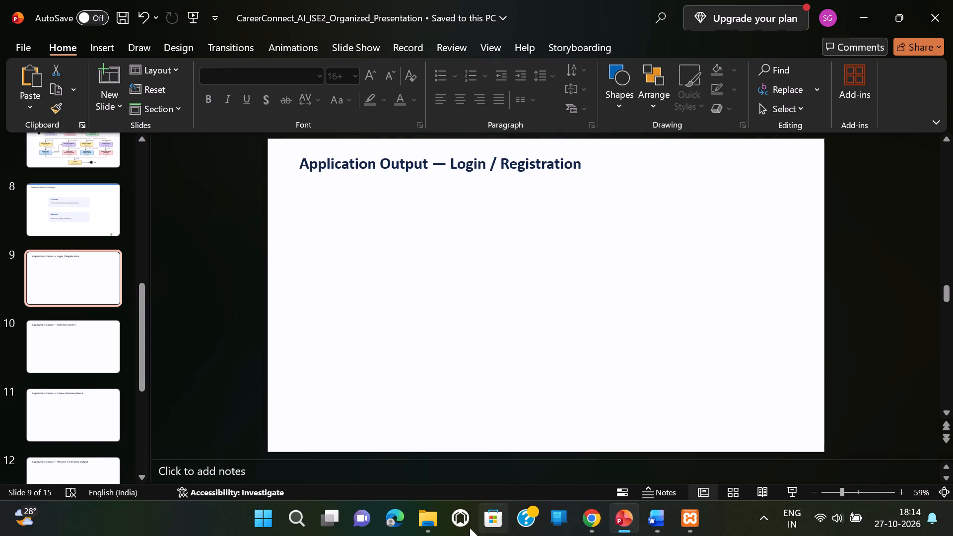
# Switch to File Explorer and open the CareerConnectAI project folder at C:\xampp\htdocs\AI\CareerConnectAI.
pyautogui.click(435, 529)
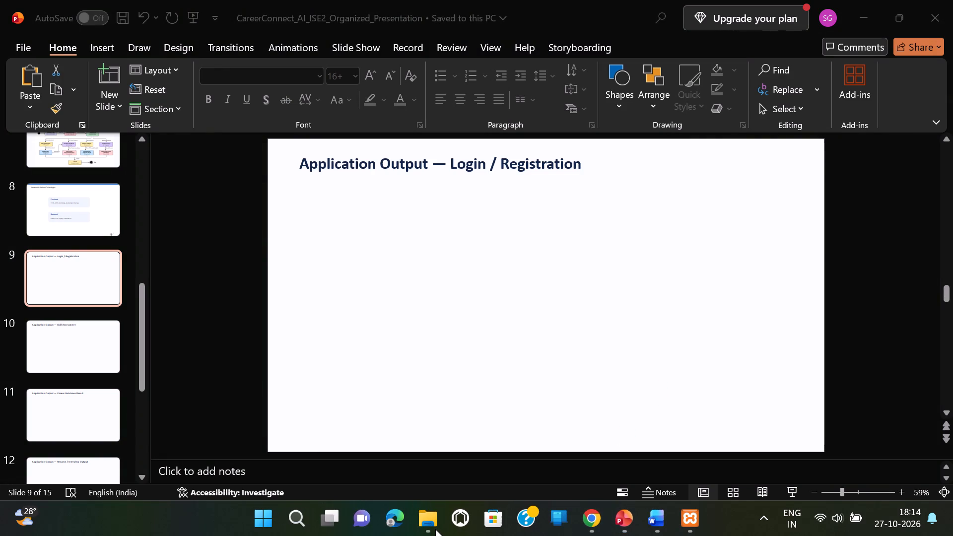
pyautogui.click(434, 517)
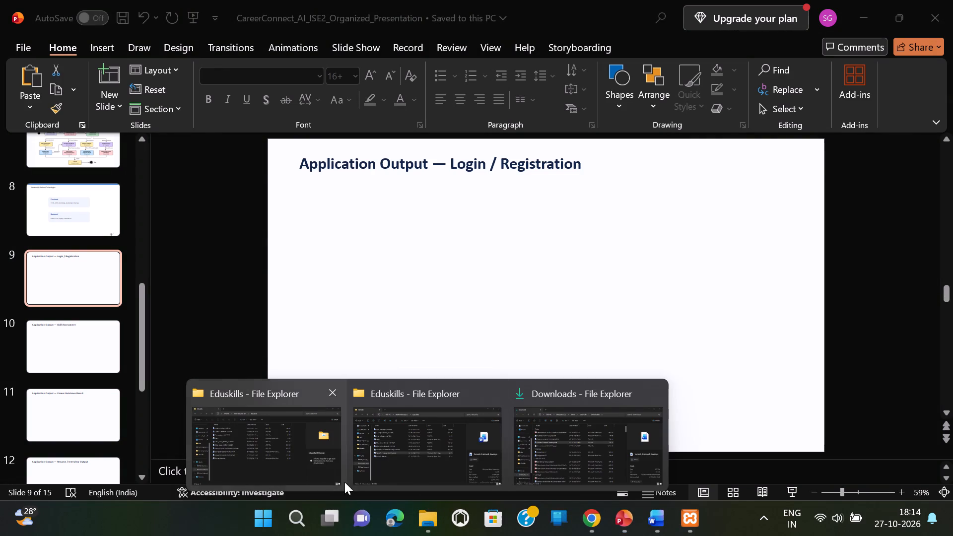
pyautogui.click(303, 468)
pyautogui.click(76, 365)
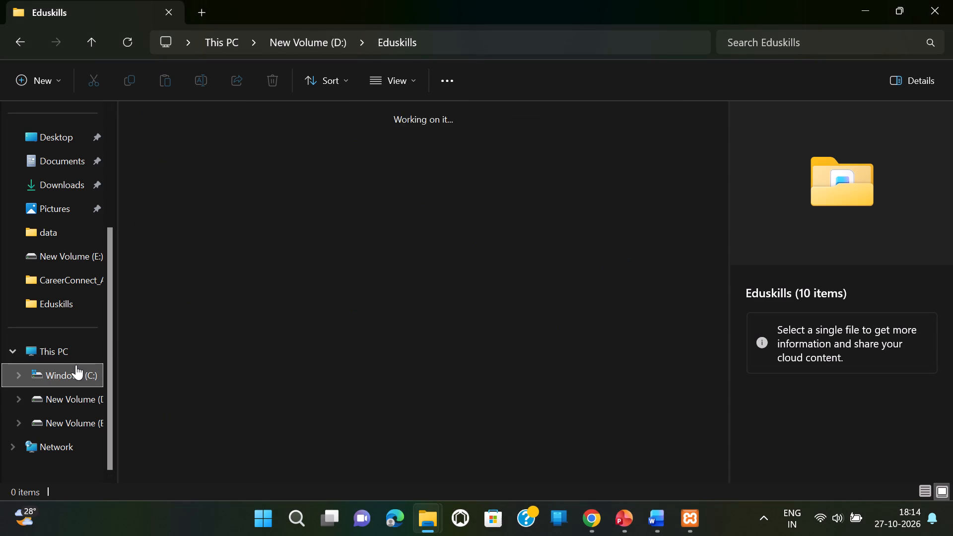
pyautogui.doubleClick(329, 238)
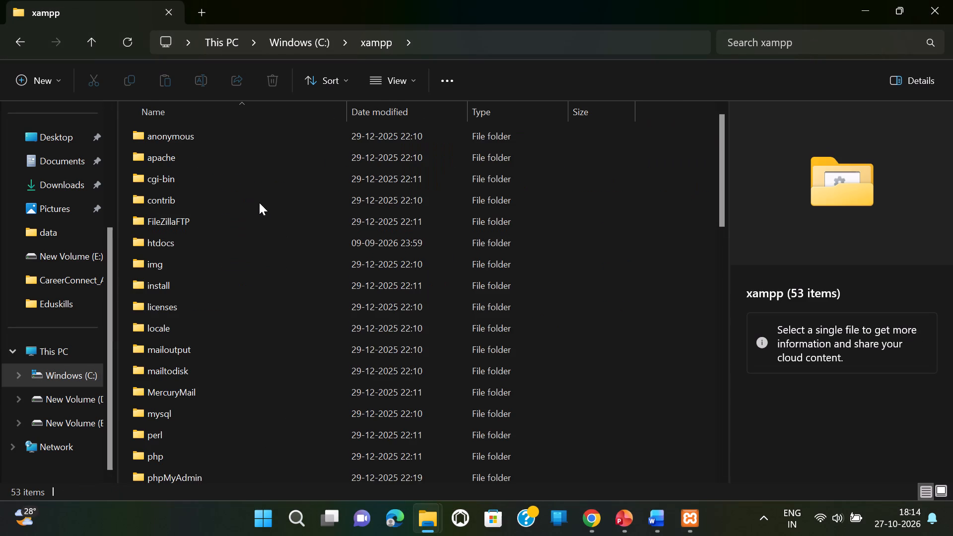
pyautogui.doubleClick(214, 242)
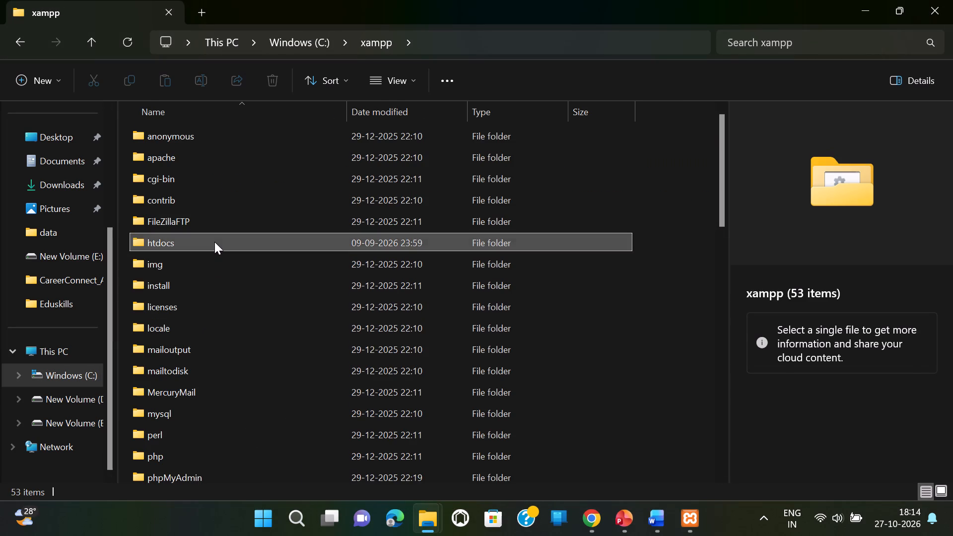
pyautogui.doubleClick(237, 141)
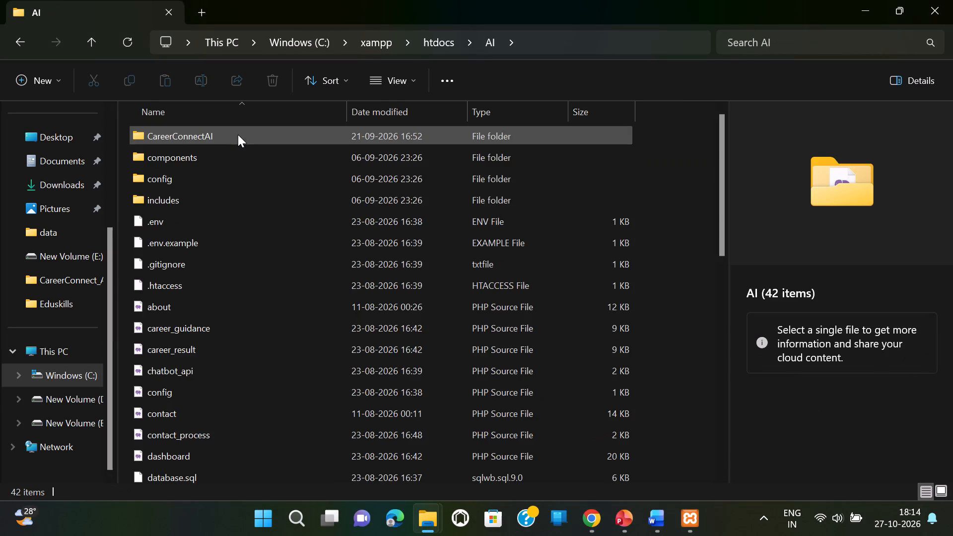
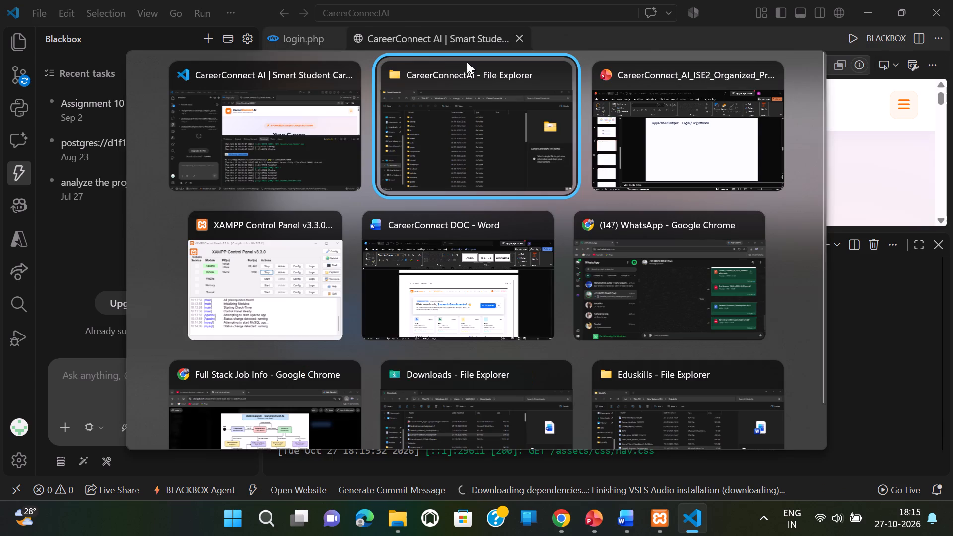
pyautogui.keyDown('alt'); pyautogui.click(291, 142); pyautogui.keyUp('alt')
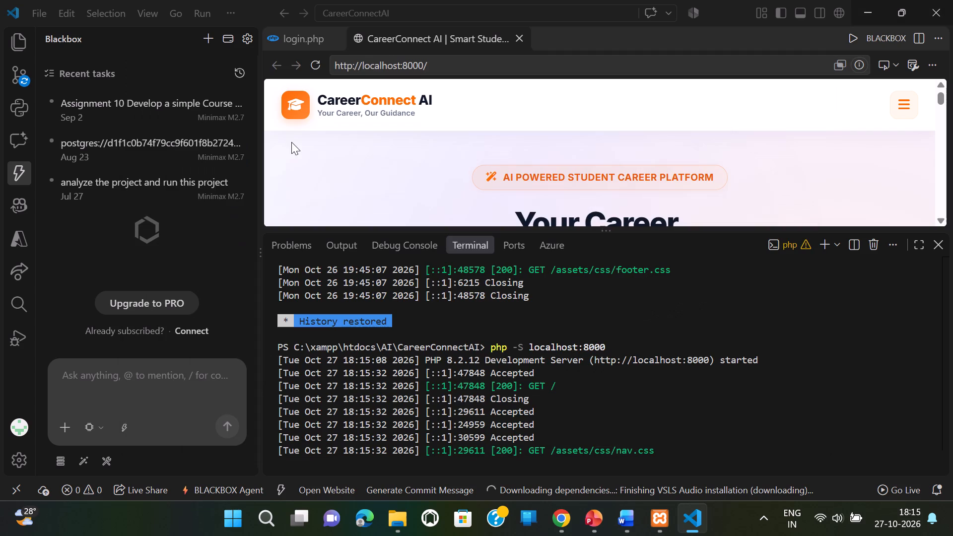
pyautogui.click(362, 516)
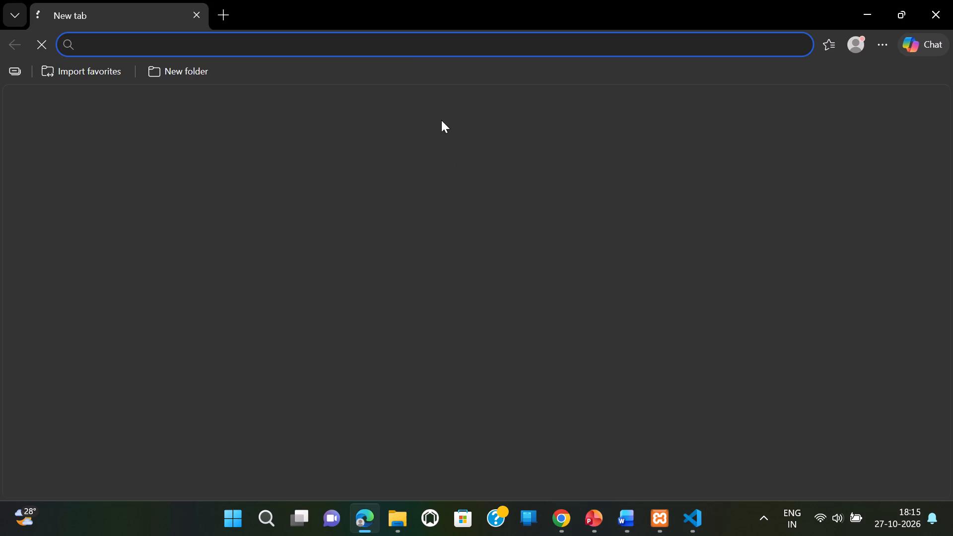
pyautogui.click(408, 44)
pyautogui.hotkey('ctrl', 'v')
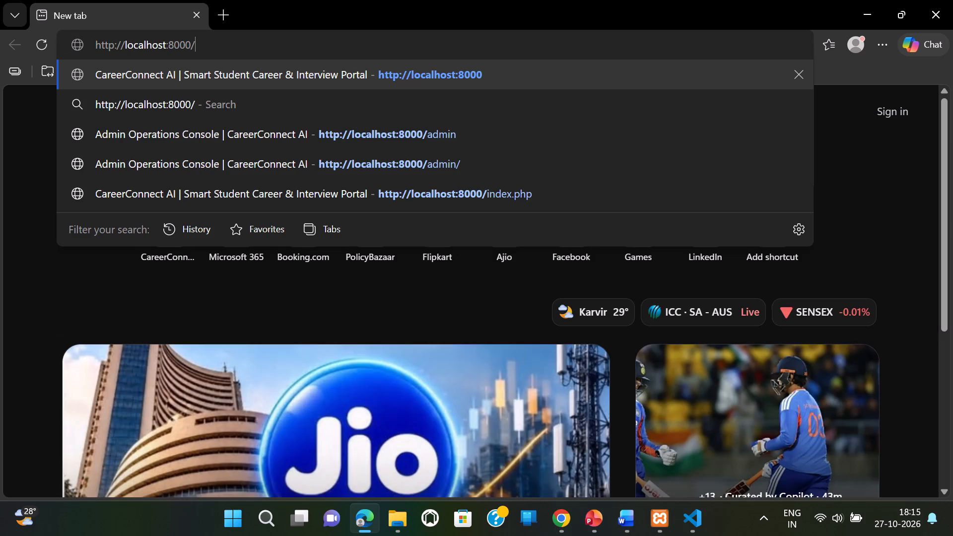
pyautogui.press('Return')
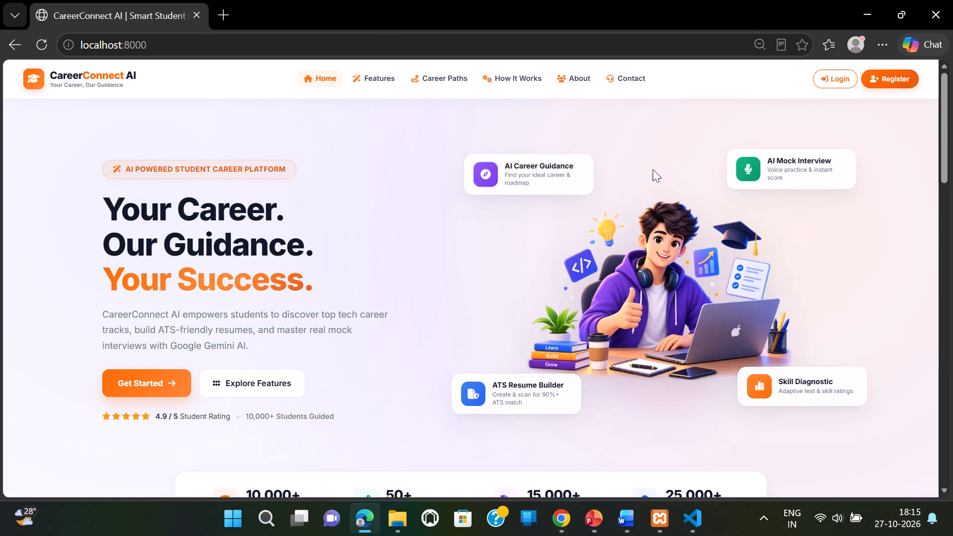
pyautogui.click(828, 79)
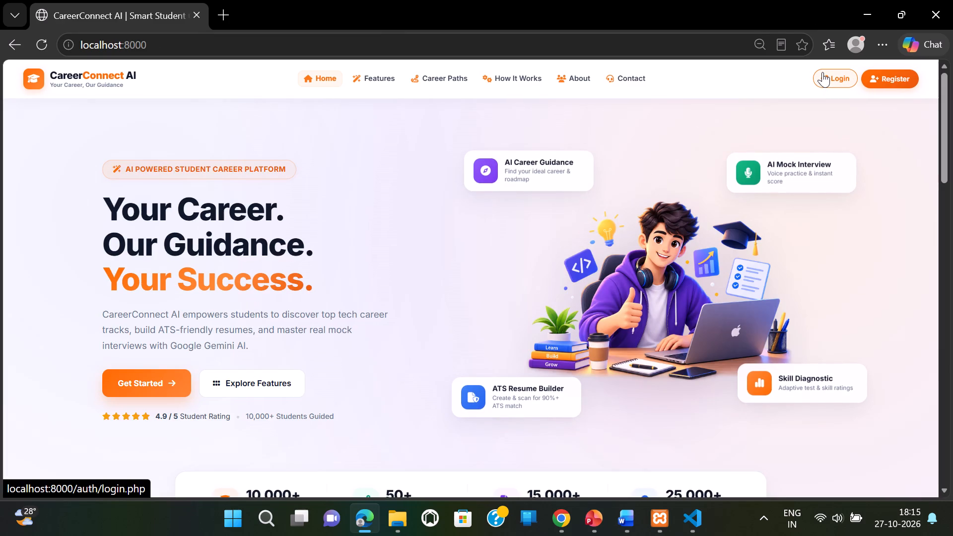
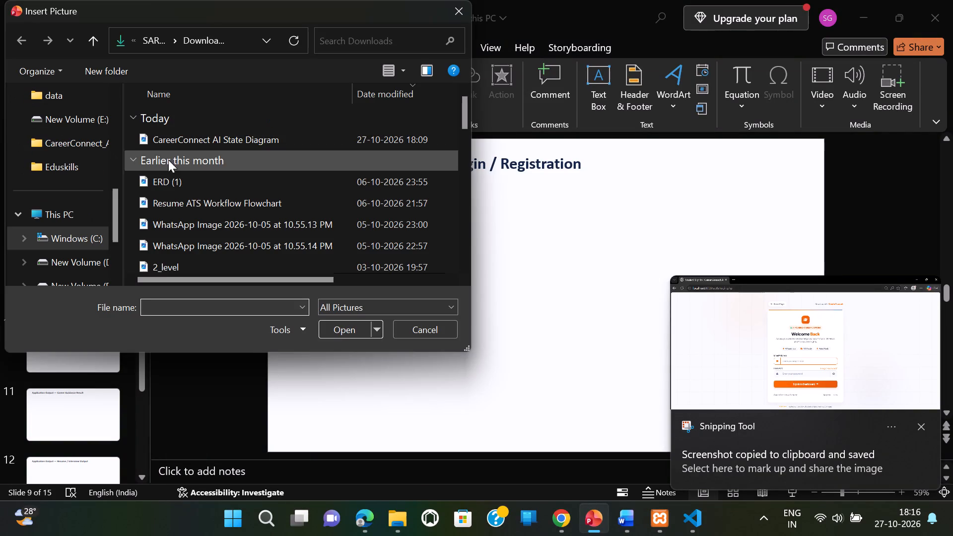
# Abandon inserting a picture from file and paste the copied login page screenshot onto the Login / Registration slide.
pyautogui.scroll(2, 225, 179)
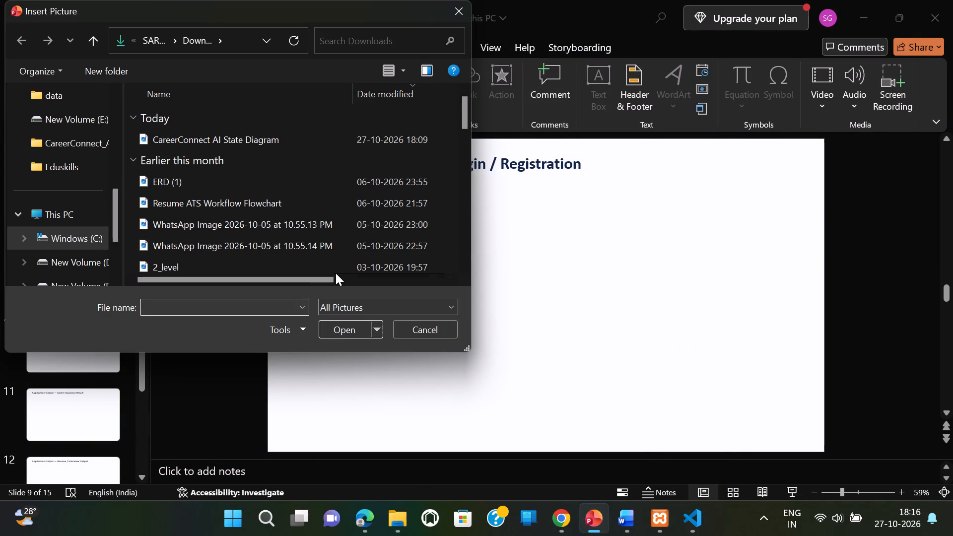
pyautogui.click(463, 2)
pyautogui.click(384, 267)
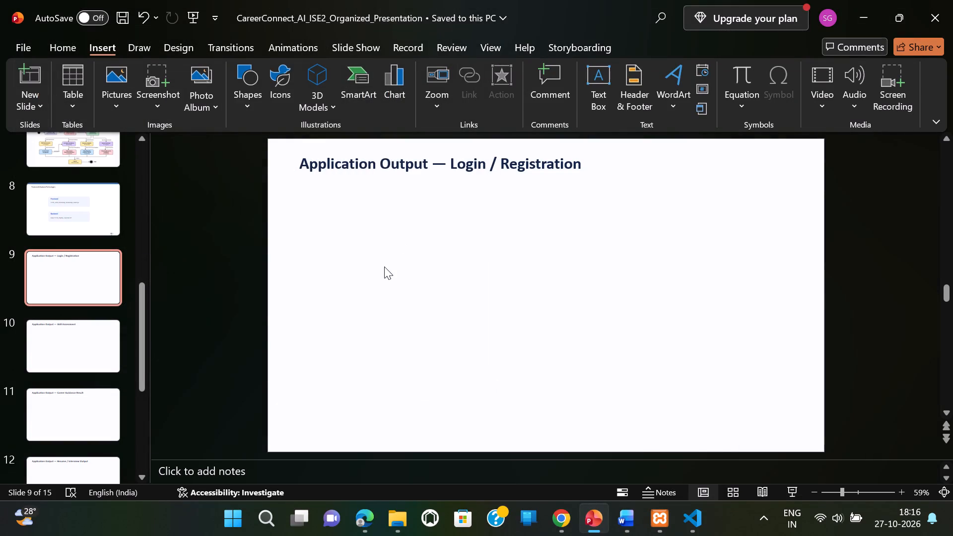
pyautogui.hotkey('ctrl', 'v')
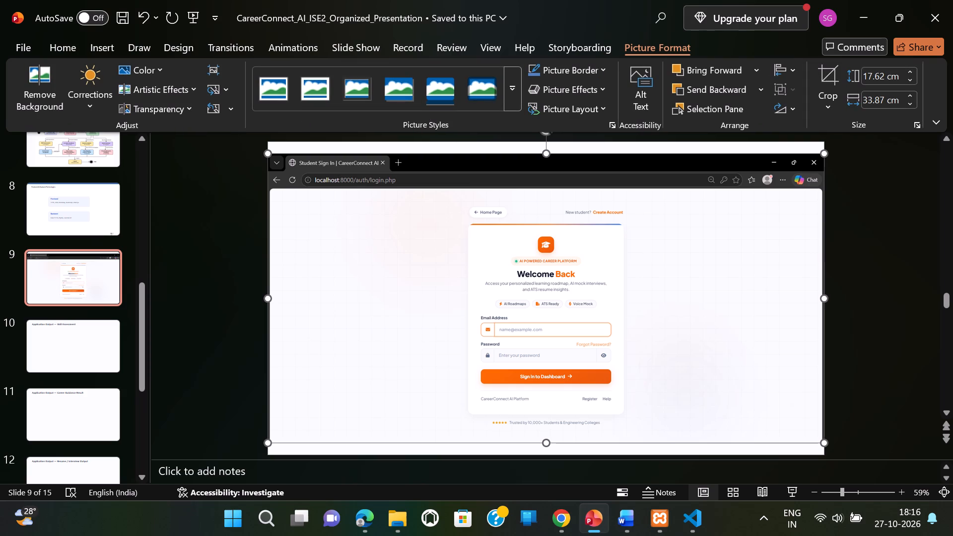
# Resize the pasted login screenshot to about 13.59 cm high by 17.21 cm wide and place it below the title on the slide's left half.
pyautogui.moveTo(828, 298); pyautogui.dragTo(550, 292)
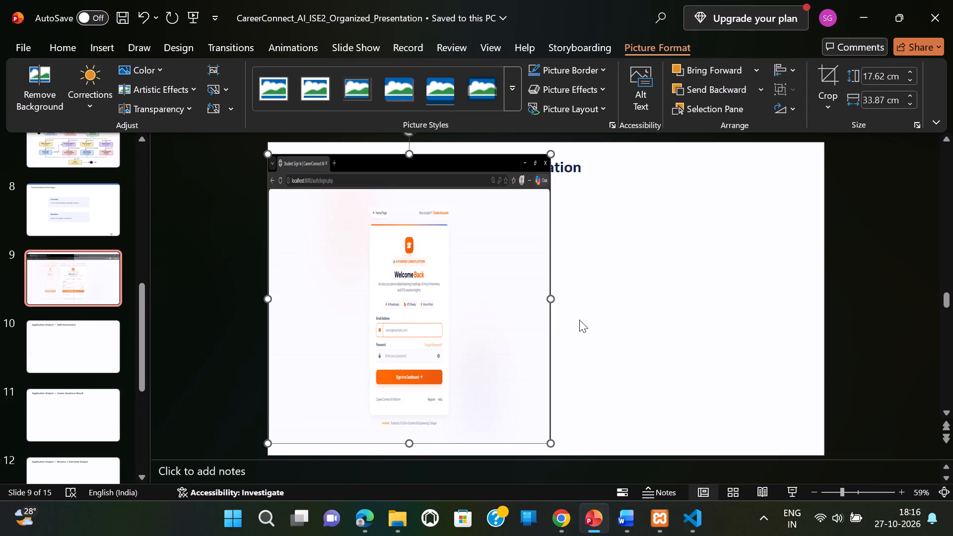
pyautogui.moveTo(404, 440); pyautogui.dragTo(420, 408)
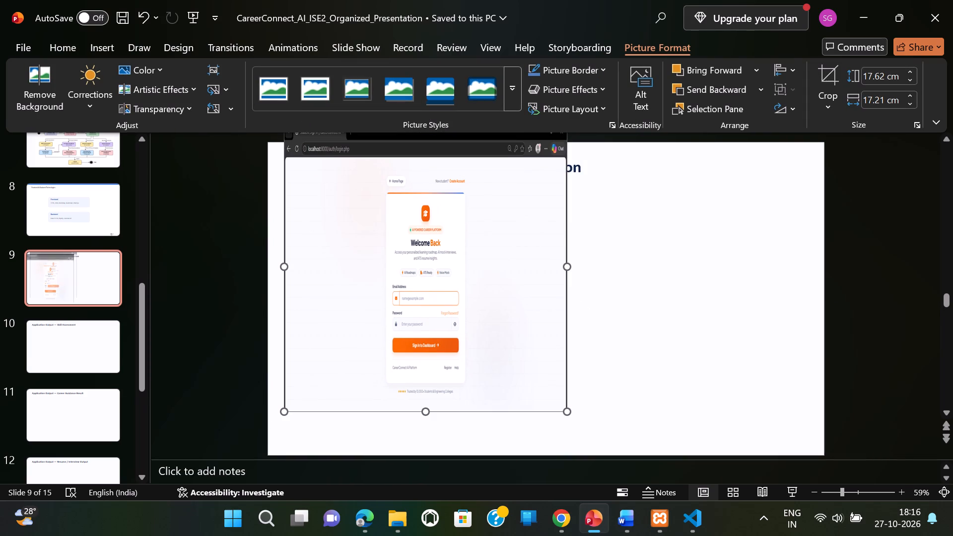
pyautogui.moveTo(424, 413); pyautogui.dragTo(419, 345)
pyautogui.moveTo(456, 235); pyautogui.dragTo(446, 308)
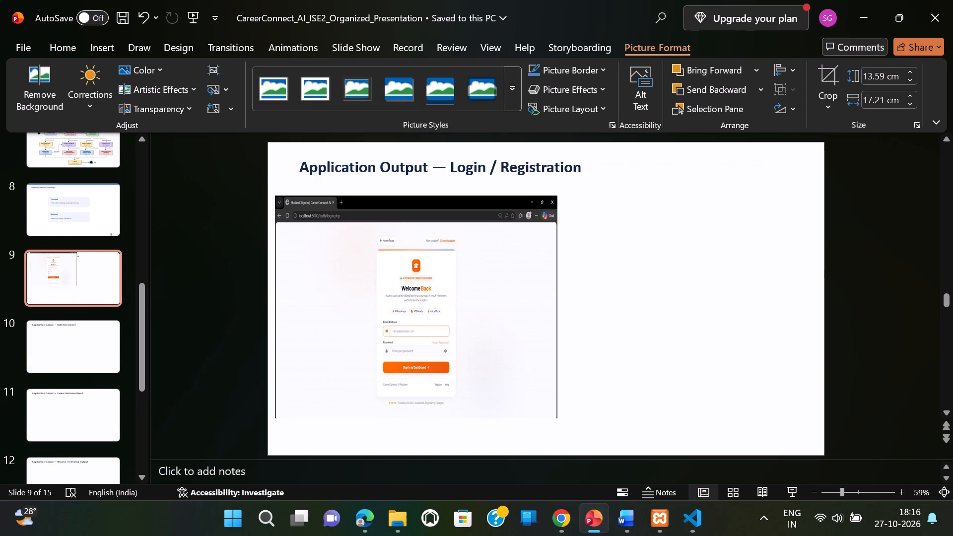
pyautogui.moveTo(446, 308); pyautogui.dragTo(449, 302)
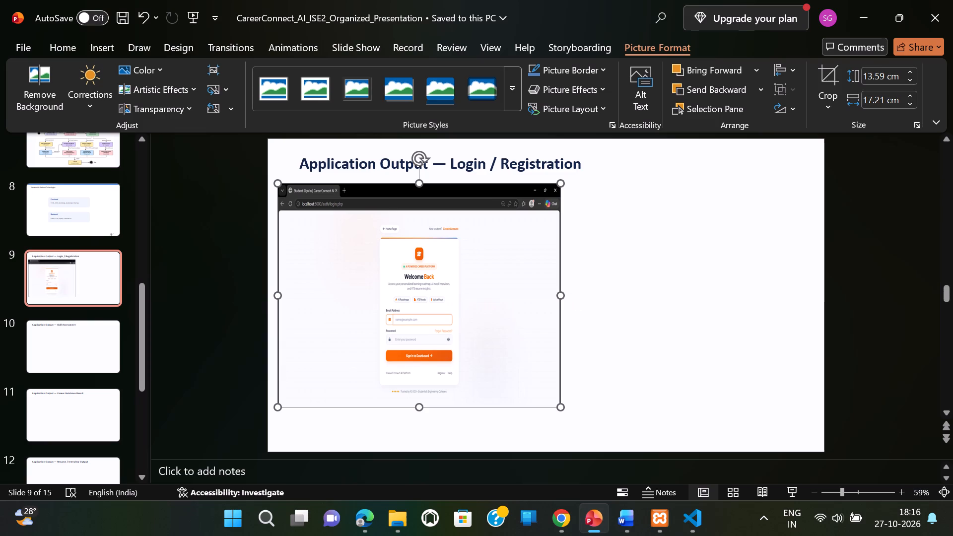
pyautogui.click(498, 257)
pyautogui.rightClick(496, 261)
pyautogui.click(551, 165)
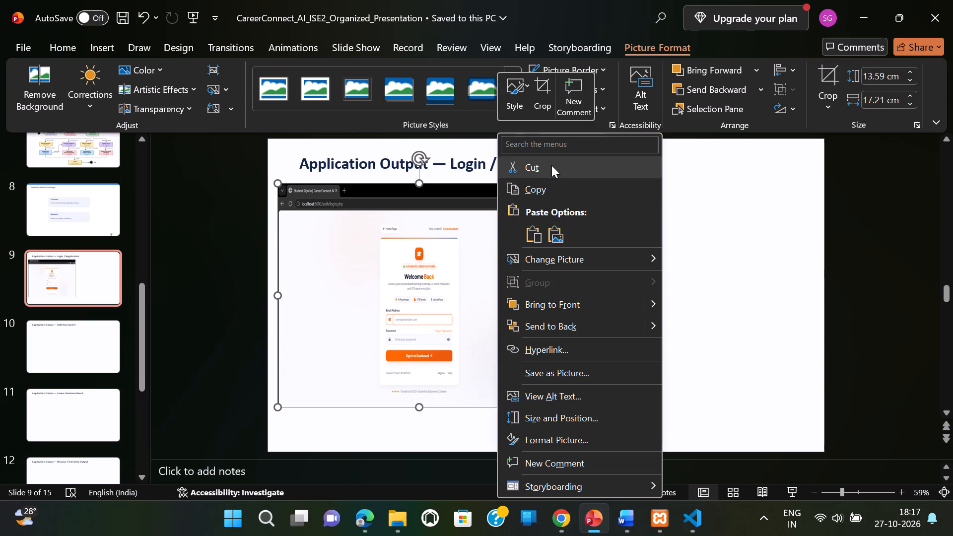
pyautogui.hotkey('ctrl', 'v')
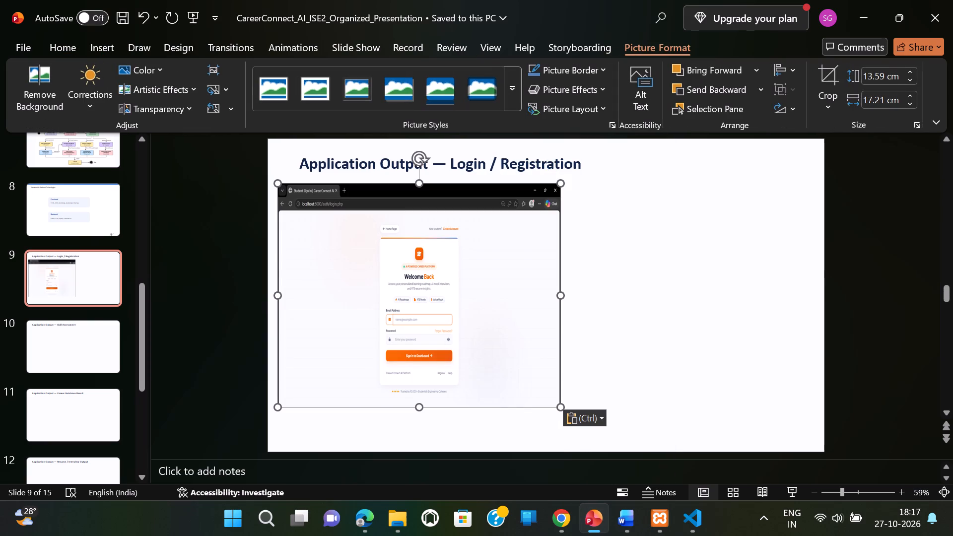
# Crop the screenshot to the login form, removing the browser bars and side margins, to about 10.83 cm high by 7.62 cm wide.
pyautogui.rightClick(489, 264)
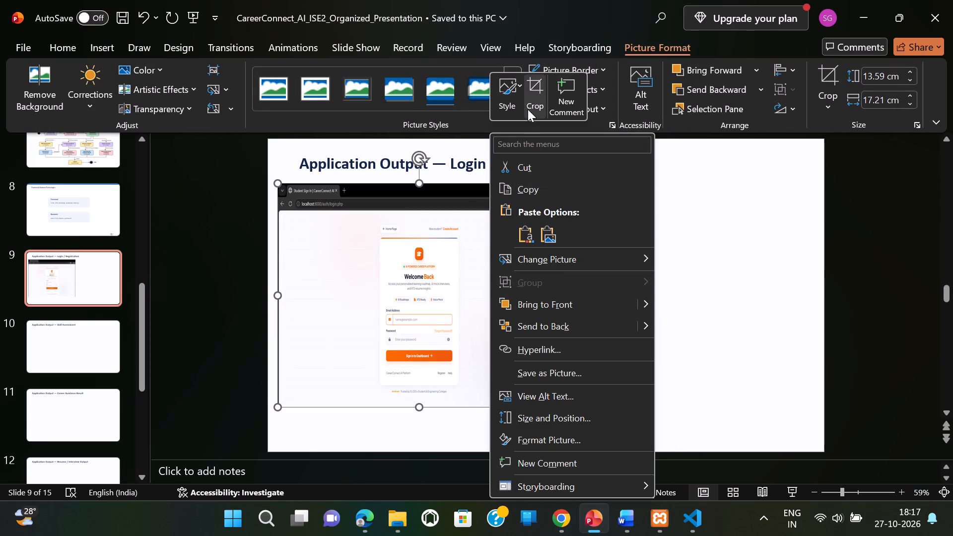
pyautogui.click(528, 109)
pyautogui.moveTo(556, 295); pyautogui.dragTo(505, 290)
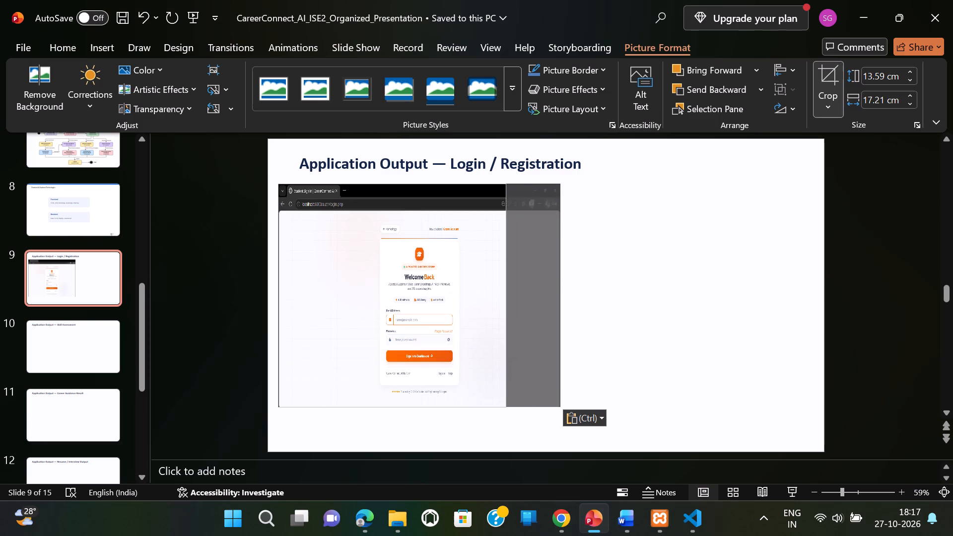
pyautogui.moveTo(505, 290); pyautogui.dragTo(484, 296)
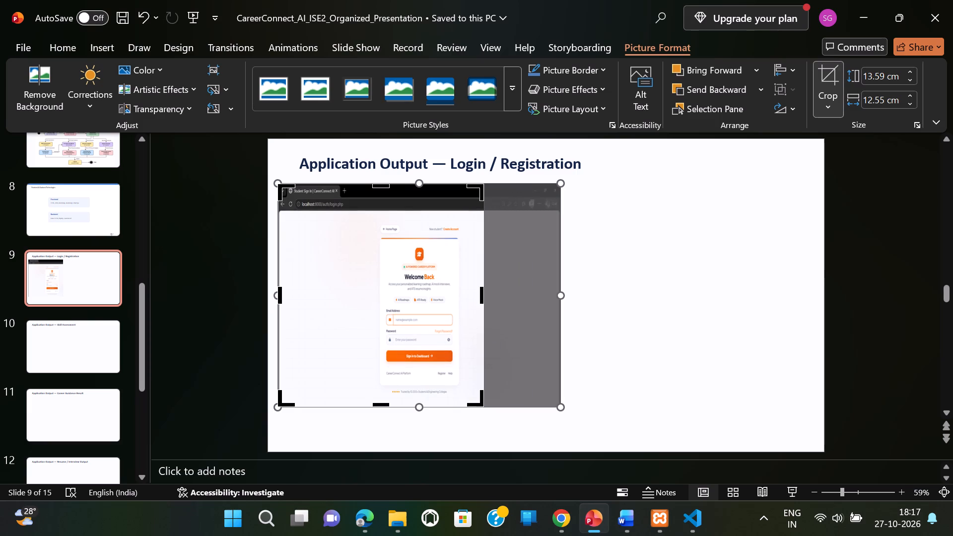
pyautogui.moveTo(384, 403); pyautogui.dragTo(388, 397)
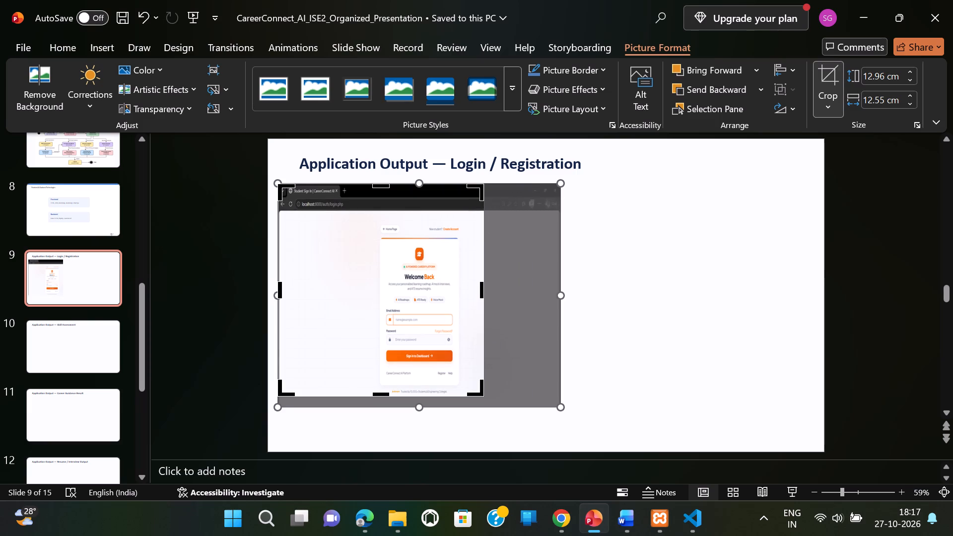
pyautogui.moveTo(280, 286); pyautogui.dragTo(368, 289)
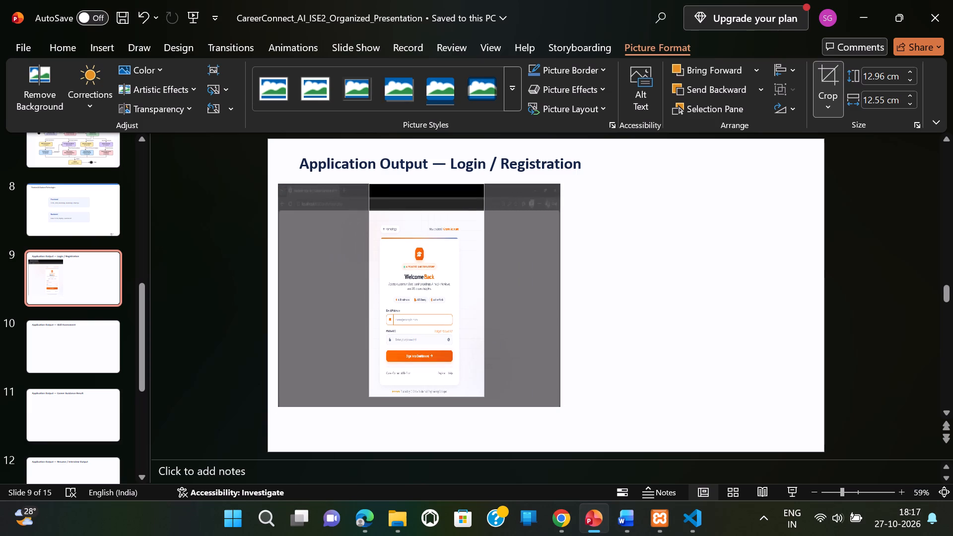
pyautogui.moveTo(368, 289); pyautogui.dragTo(361, 288)
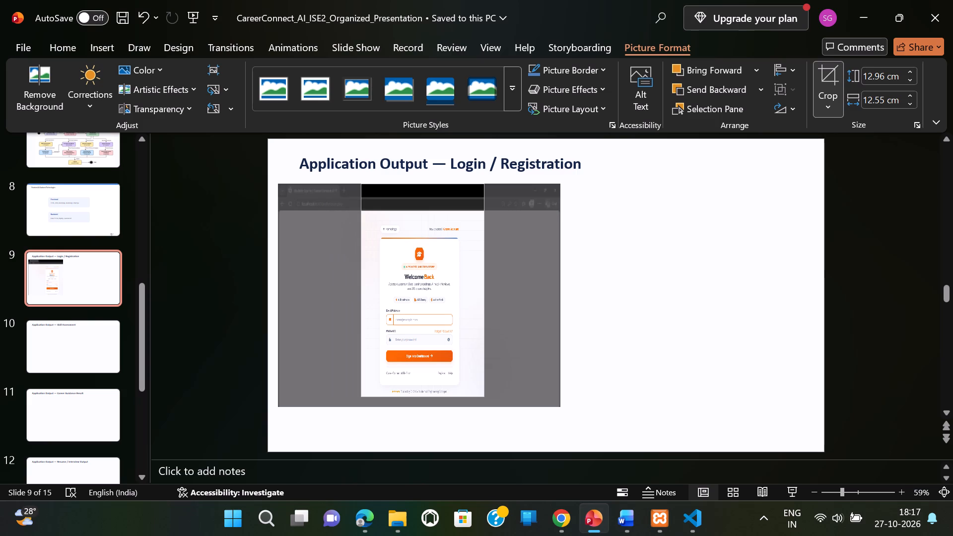
pyautogui.moveTo(361, 288); pyautogui.dragTo(357, 287)
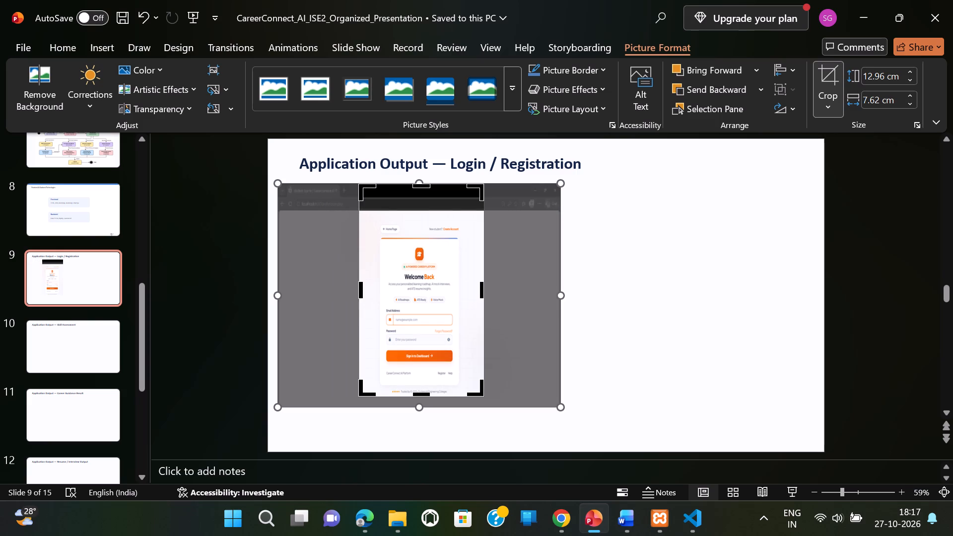
pyautogui.moveTo(420, 184); pyautogui.dragTo(429, 213)
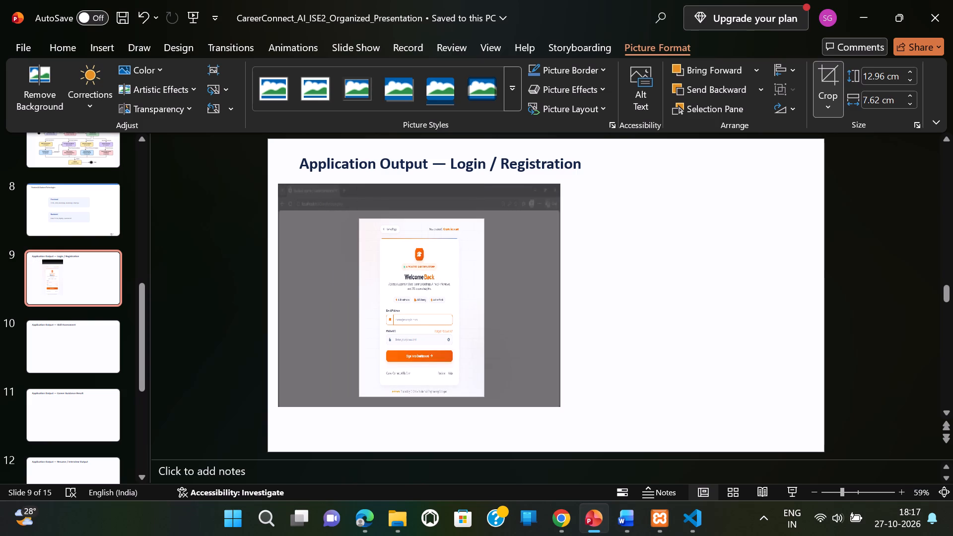
pyautogui.moveTo(429, 213); pyautogui.dragTo(430, 219)
pyautogui.click(672, 254)
# Enlarge the cropped login picture to about 14.7 cm high by 14.3 cm wide, filling the slide's left side below the title.
pyautogui.click(454, 269)
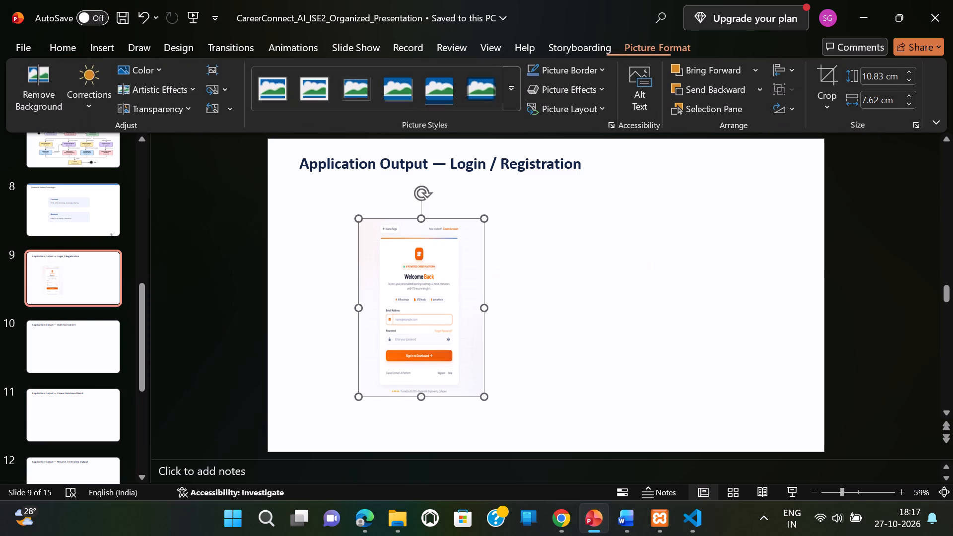
pyautogui.moveTo(486, 305); pyautogui.dragTo(539, 305)
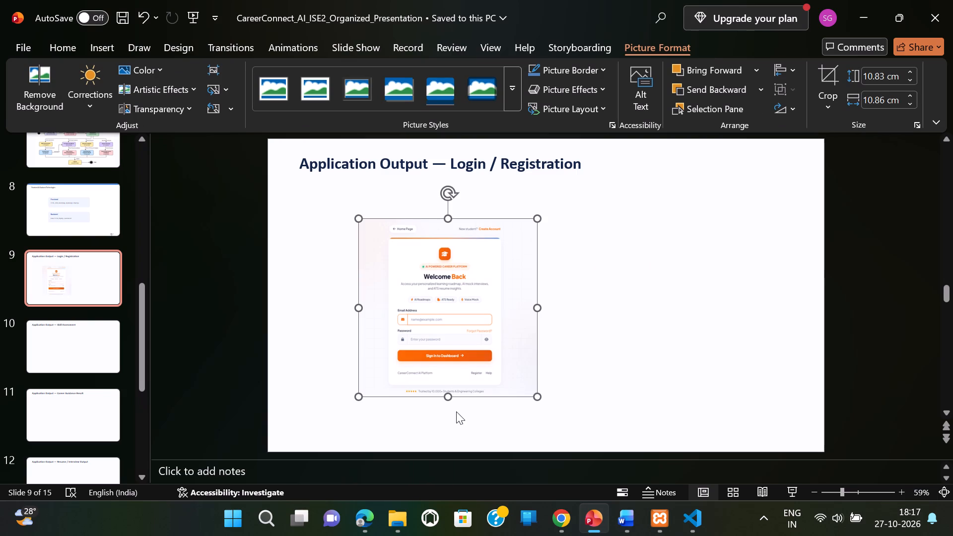
pyautogui.moveTo(443, 396); pyautogui.dragTo(436, 379)
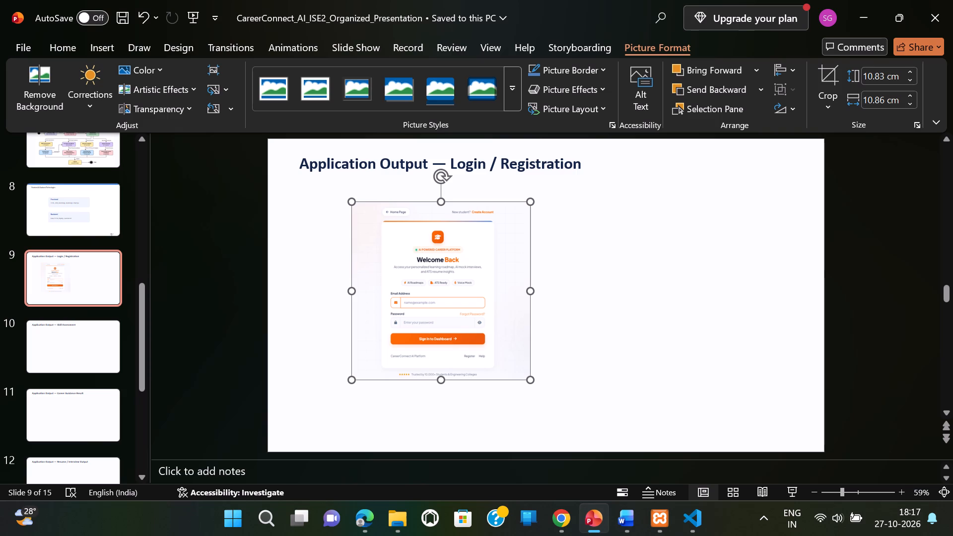
pyautogui.moveTo(433, 257); pyautogui.dragTo(395, 237)
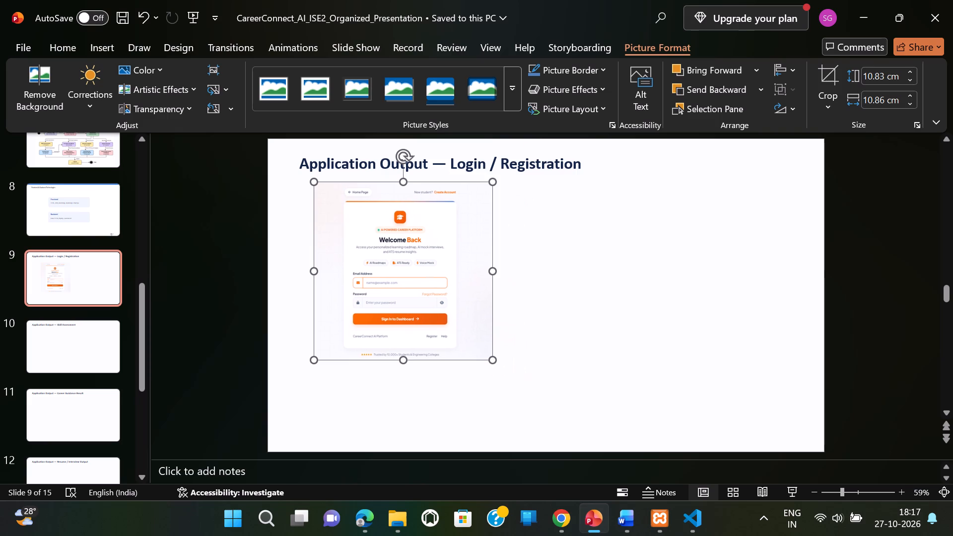
pyautogui.moveTo(403, 361); pyautogui.dragTo(408, 424)
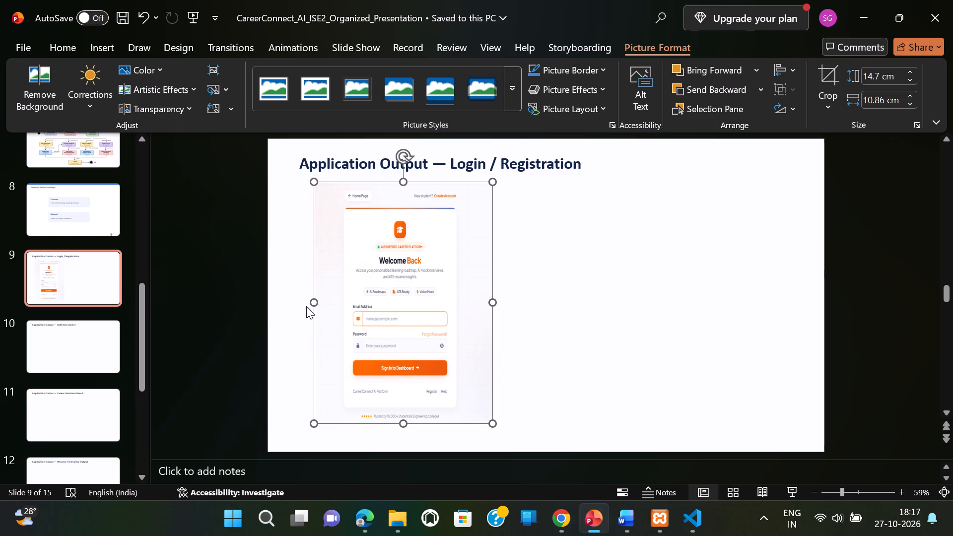
pyautogui.moveTo(312, 304); pyautogui.dragTo(273, 297)
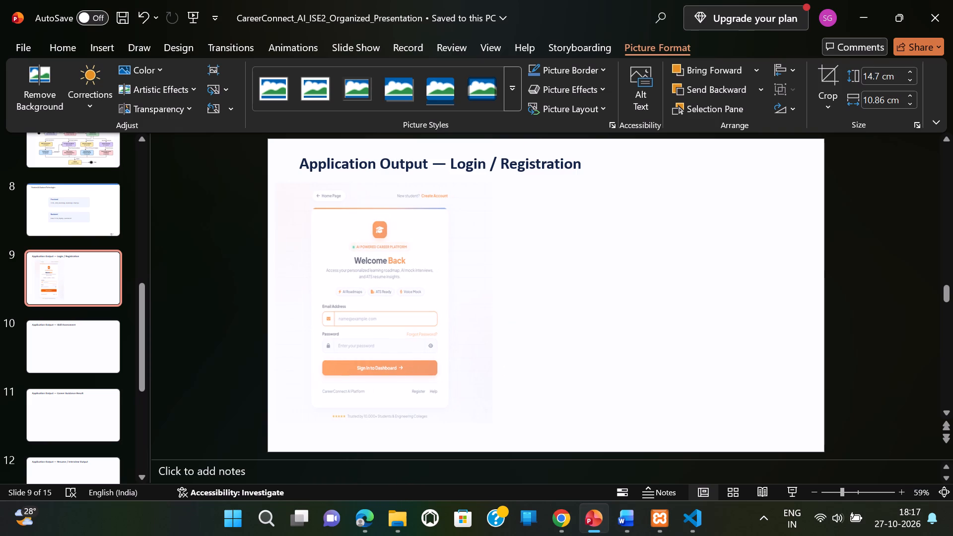
pyautogui.moveTo(273, 297); pyautogui.dragTo(273, 297)
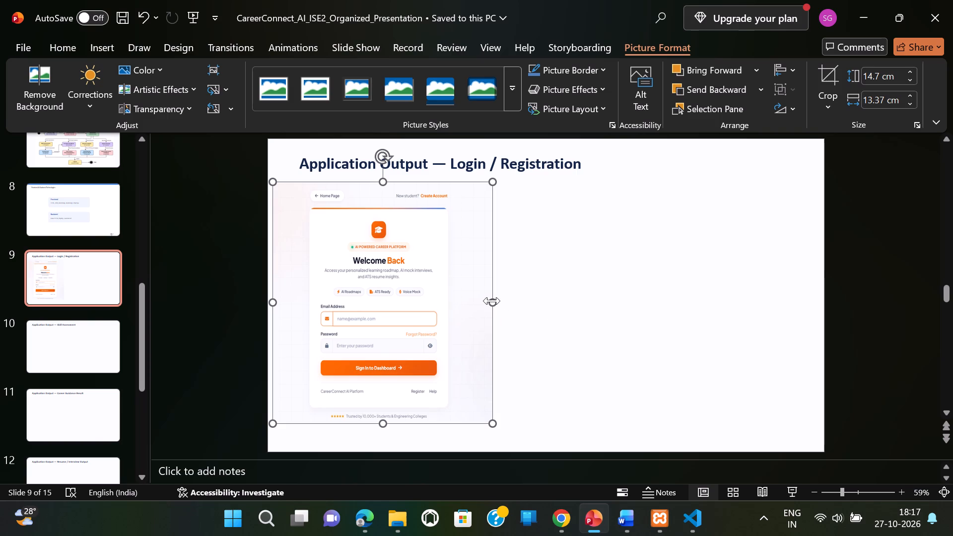
pyautogui.moveTo(492, 301); pyautogui.dragTo(508, 300)
pyautogui.click(549, 282)
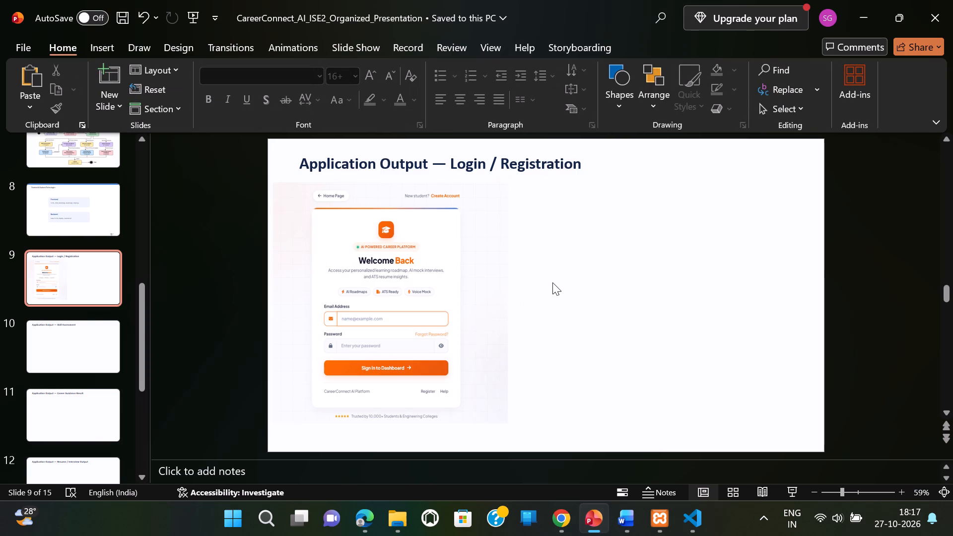
# Add a dark picture border around the login form picture.
pyautogui.click(478, 279)
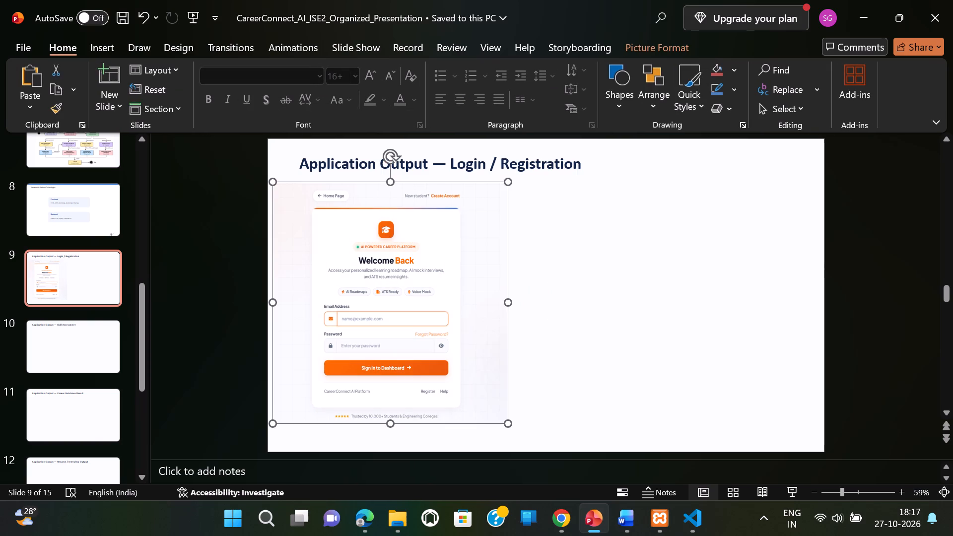
pyautogui.click(656, 48)
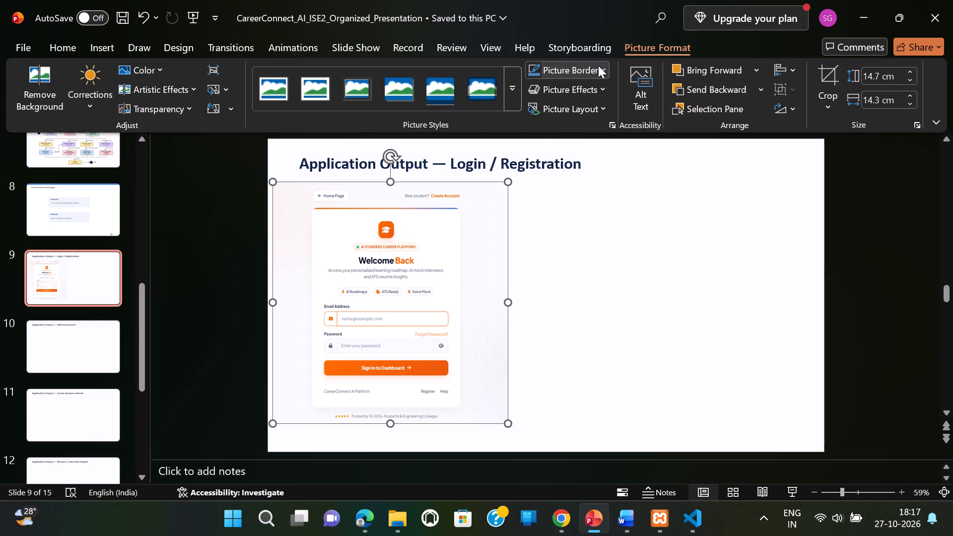
pyautogui.click(594, 68)
pyautogui.click(557, 135)
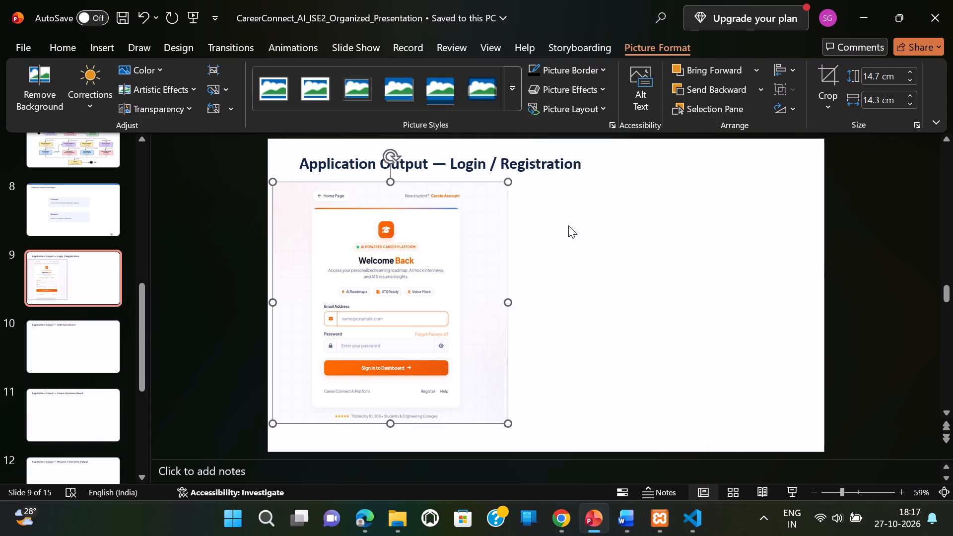
pyautogui.click(568, 225)
# Stretch the login picture's lower edge down to just above the bottom of the slide.
pyautogui.click(472, 254)
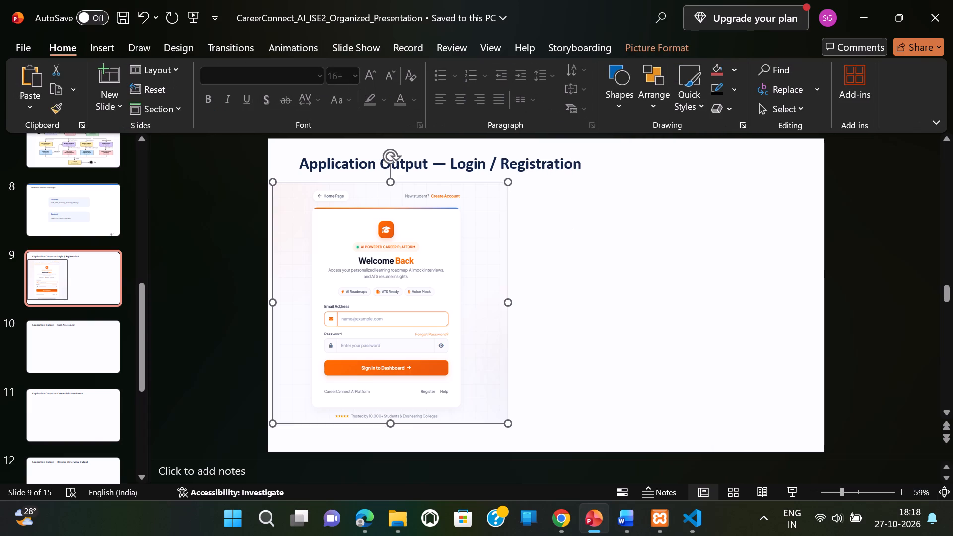
pyautogui.moveTo(395, 424); pyautogui.dragTo(395, 436)
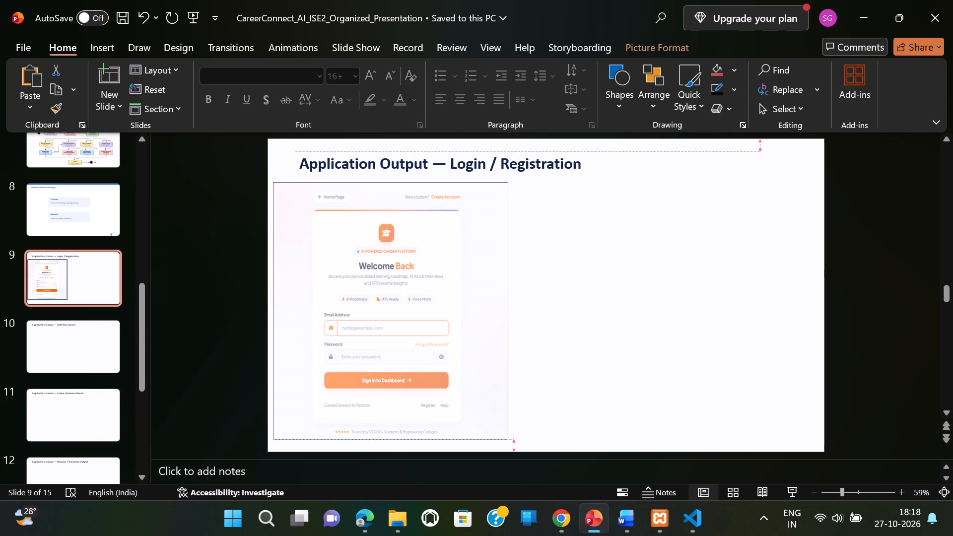
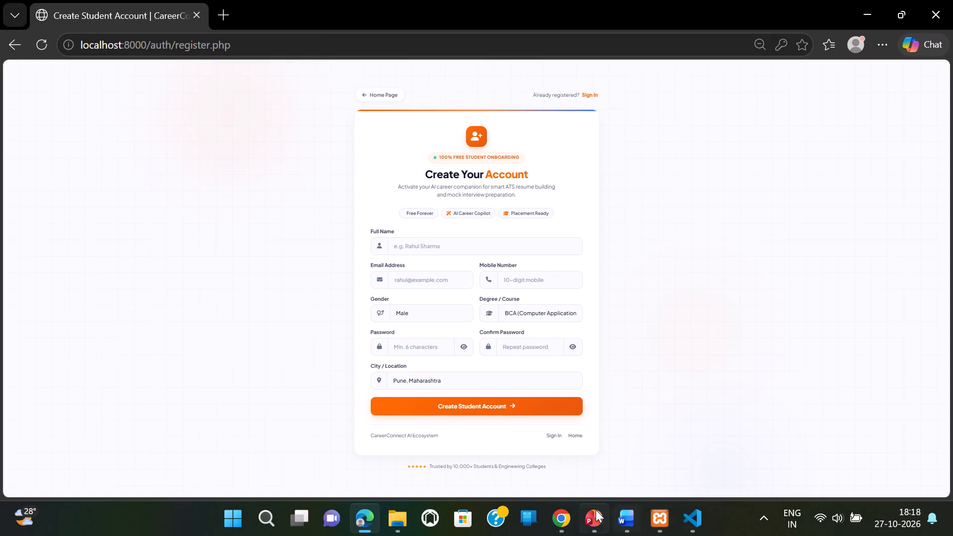
# Switch to PowerPoint and paste the captured registration form screenshot beside the login picture on the Login / Registration slide.
pyautogui.click(619, 473)
pyautogui.click(576, 310)
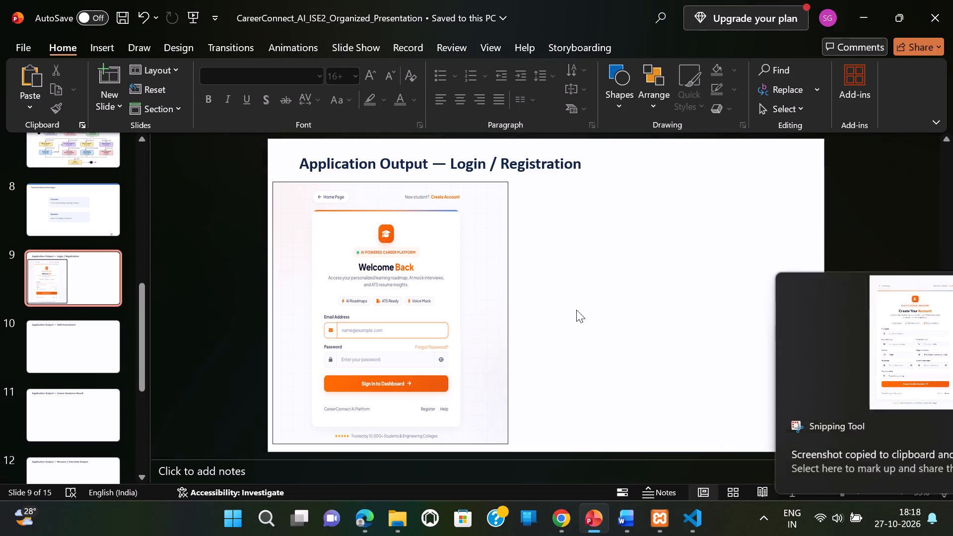
pyautogui.hotkey('ctrl', 'v')
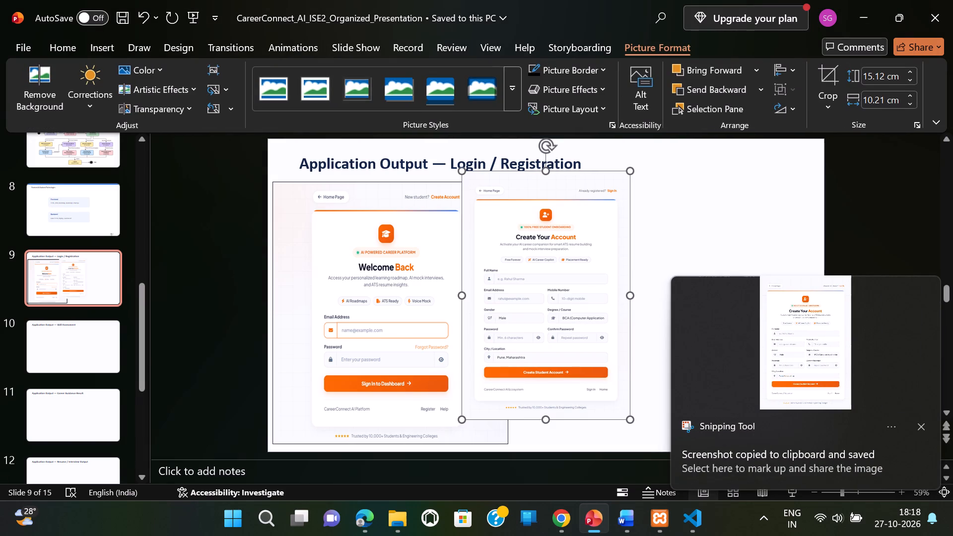
pyautogui.moveTo(554, 298); pyautogui.dragTo(638, 308)
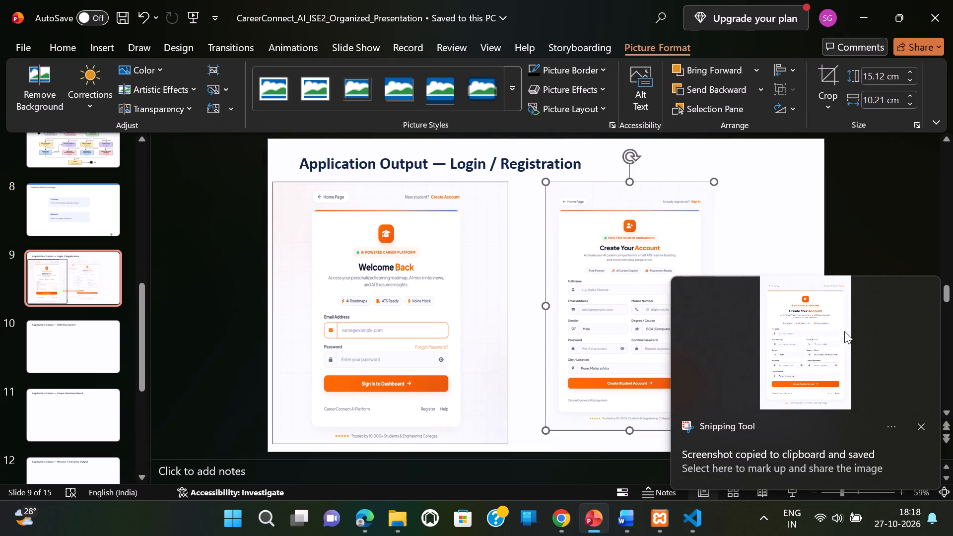
pyautogui.click(919, 428)
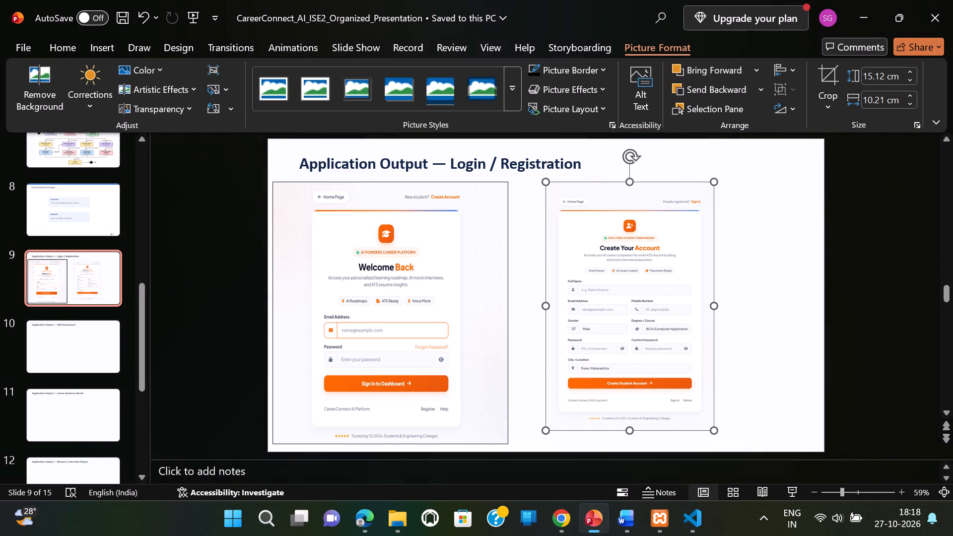
# Enlarge the registration picture to about 15.94 cm high by 13.7 cm wide and move it closer to the login picture.
pyautogui.moveTo(630, 431); pyautogui.dragTo(630, 441)
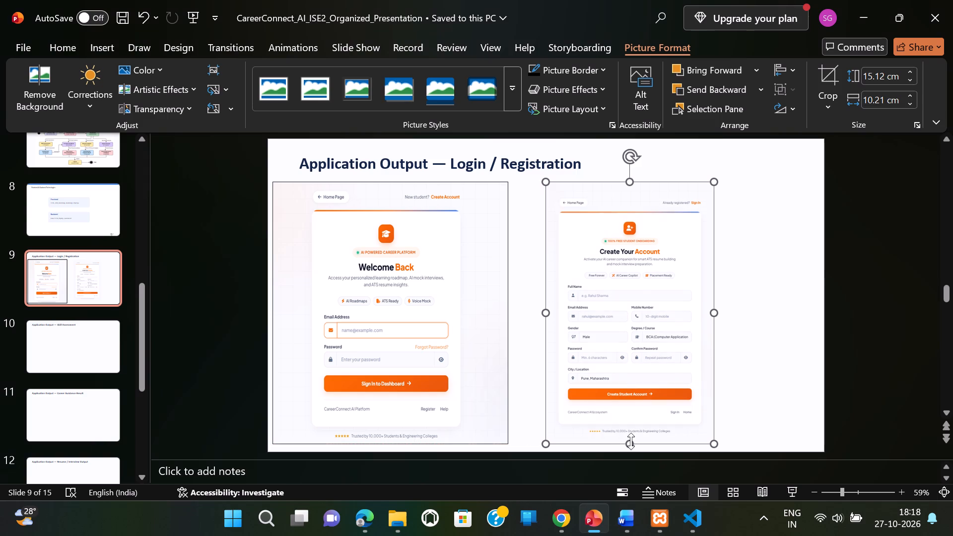
pyautogui.moveTo(712, 316); pyautogui.dragTo(787, 308)
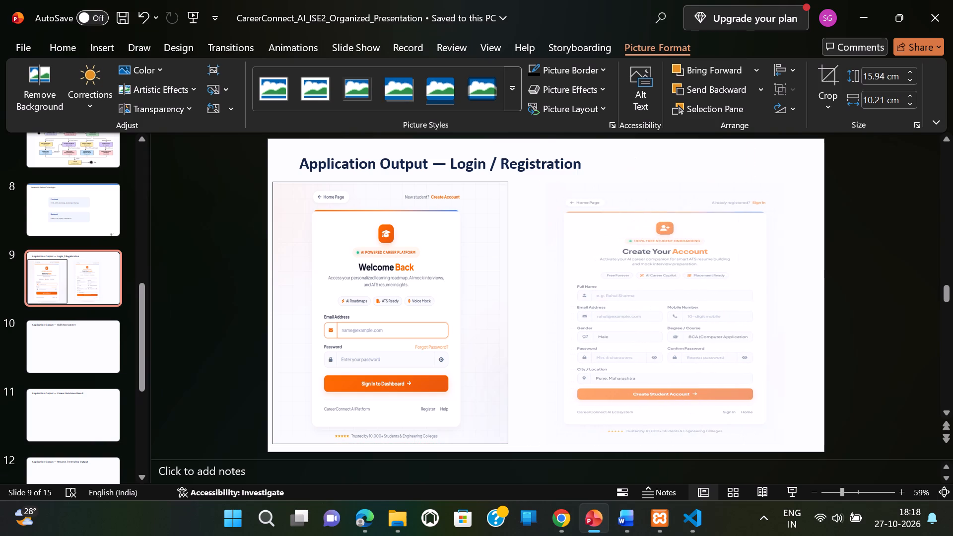
pyautogui.moveTo(787, 308); pyautogui.dragTo(765, 318)
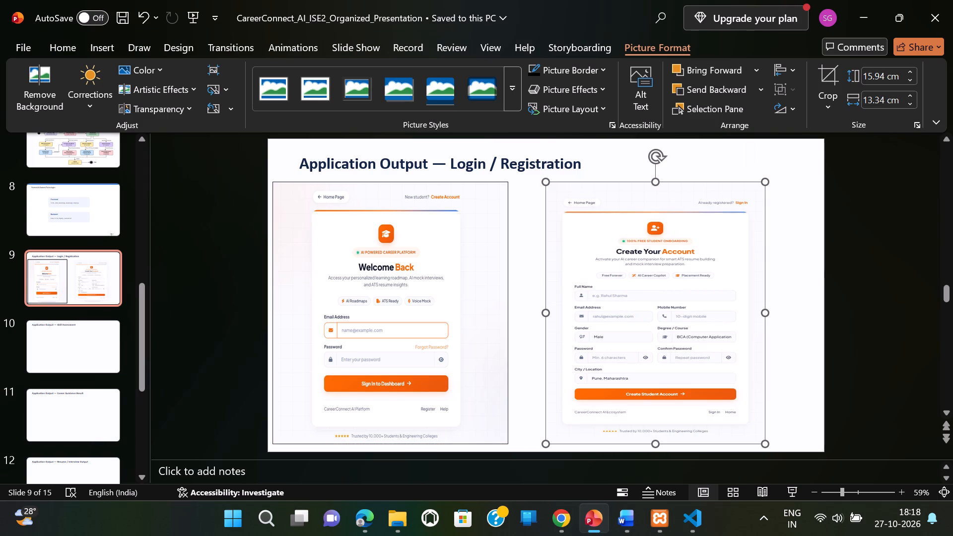
pyautogui.moveTo(656, 179); pyautogui.dragTo(651, 182)
pyautogui.moveTo(546, 312); pyautogui.dragTo(540, 311)
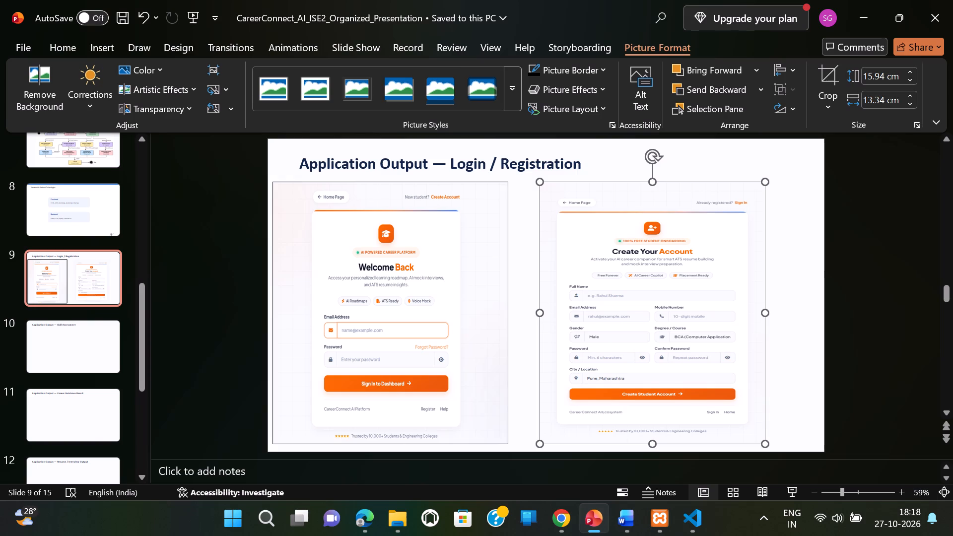
pyautogui.click(723, 171)
pyautogui.moveTo(724, 301); pyautogui.dragTo(707, 300)
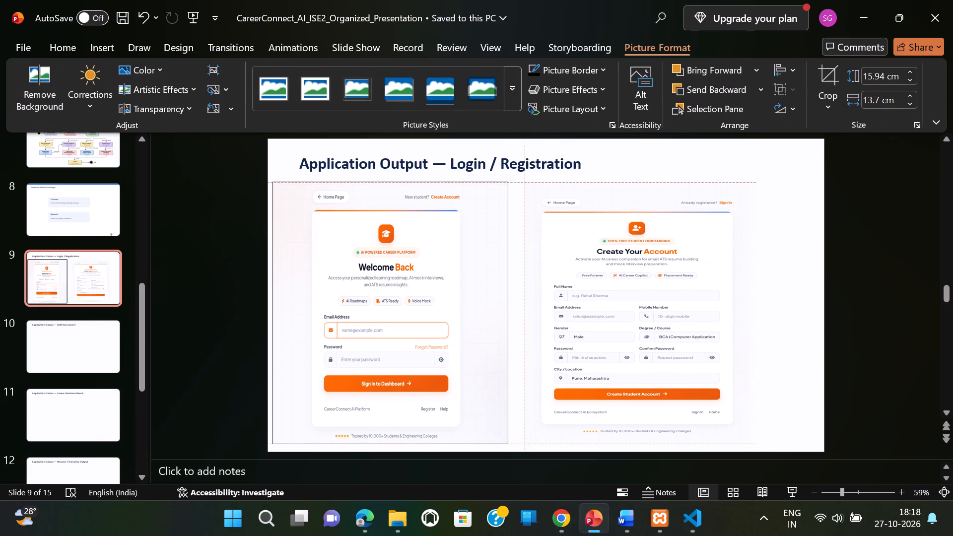
pyautogui.moveTo(707, 300); pyautogui.dragTo(708, 300)
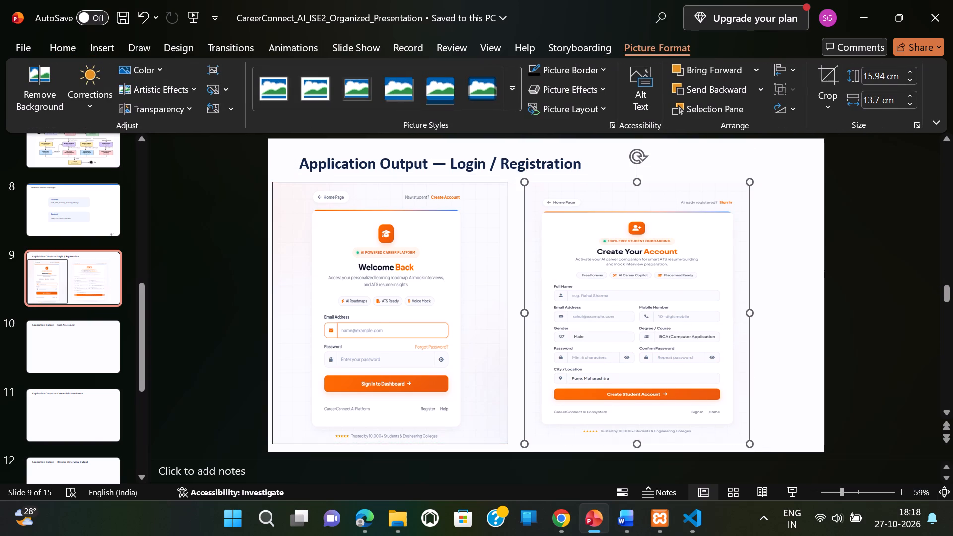
# Add a dark picture border around the registration form picture.
pyautogui.click(536, 73)
pyautogui.click(770, 187)
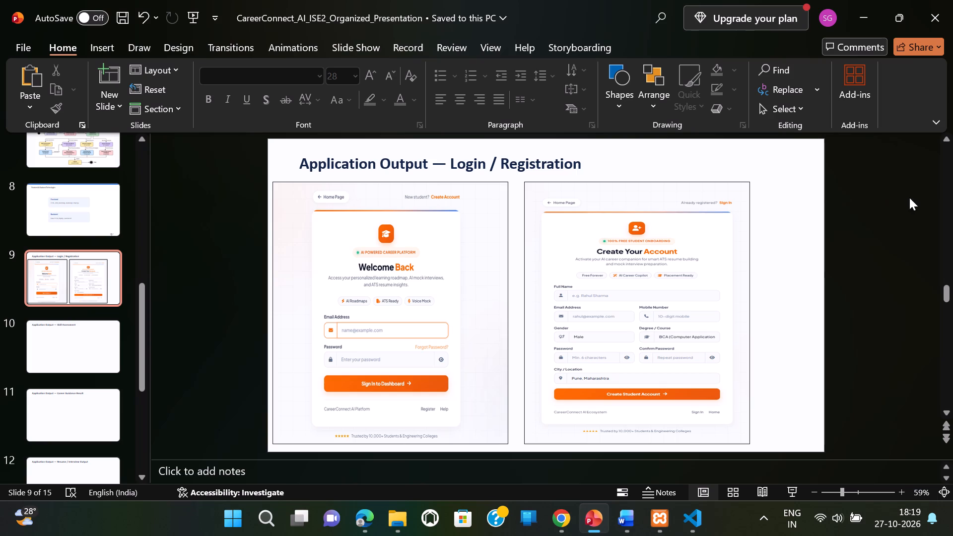
# Reposition both bordered pictures below the title, with the login picture's left edge under the title text and a small gap between them.
pyautogui.moveTo(627, 239); pyautogui.dragTo(668, 239)
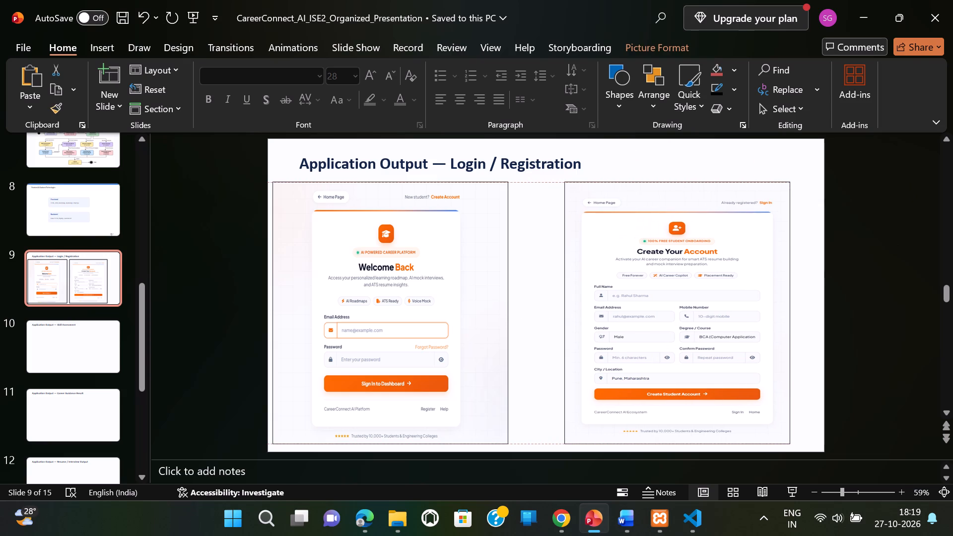
pyautogui.moveTo(668, 239); pyautogui.dragTo(676, 239)
pyautogui.moveTo(429, 220); pyautogui.dragTo(456, 222)
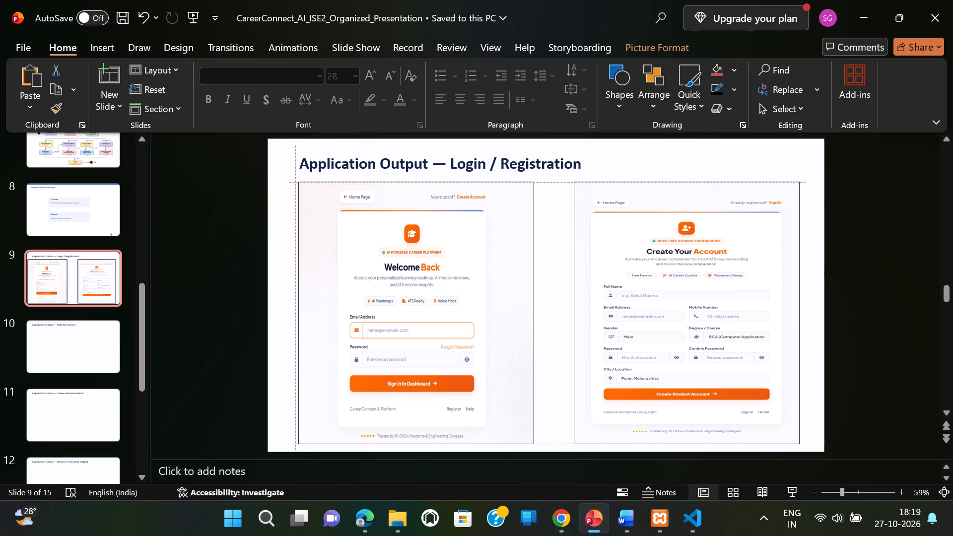
pyautogui.moveTo(456, 222); pyautogui.dragTo(463, 224)
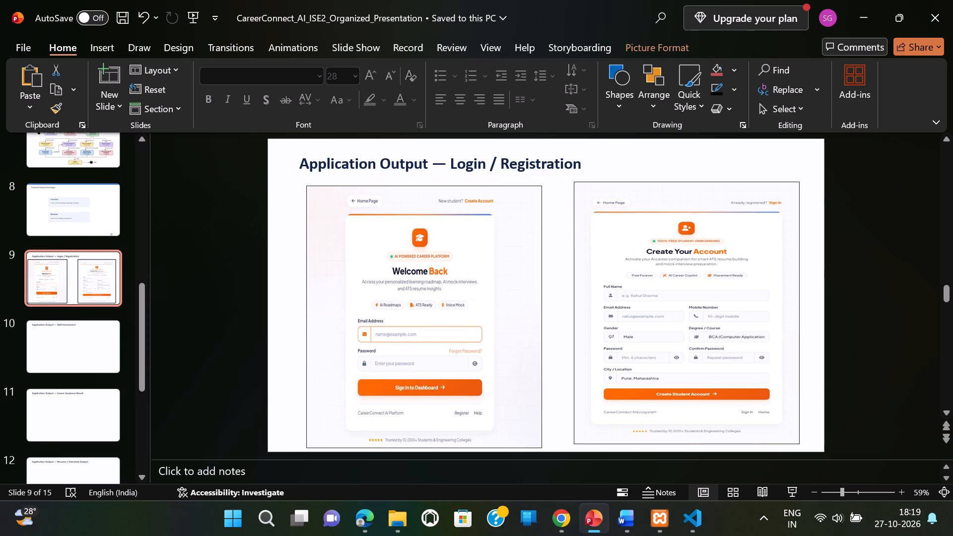
pyautogui.moveTo(463, 224); pyautogui.dragTo(456, 222)
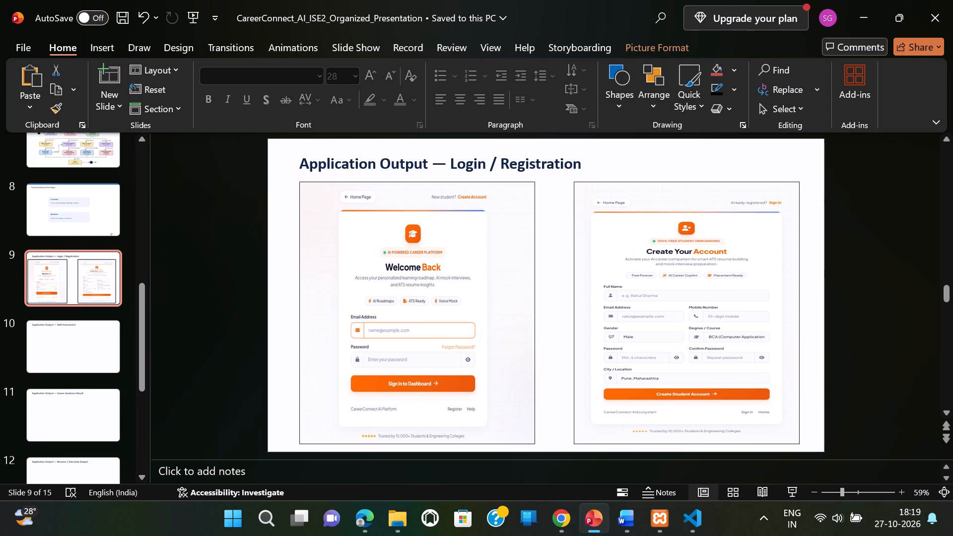
pyautogui.moveTo(456, 222); pyautogui.dragTo(456, 222)
pyautogui.moveTo(620, 247); pyautogui.dragTo(599, 247)
pyautogui.click(630, 169)
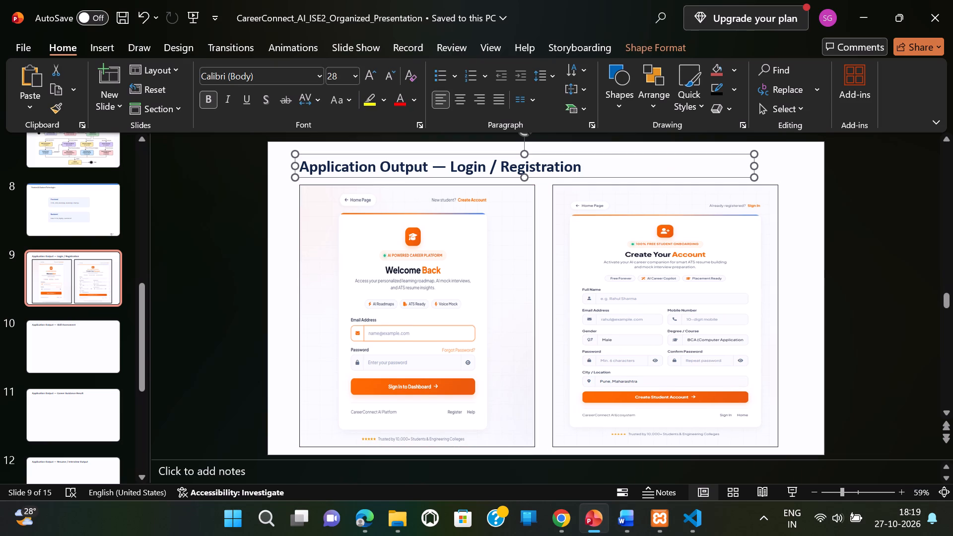
pyautogui.click(824, 182)
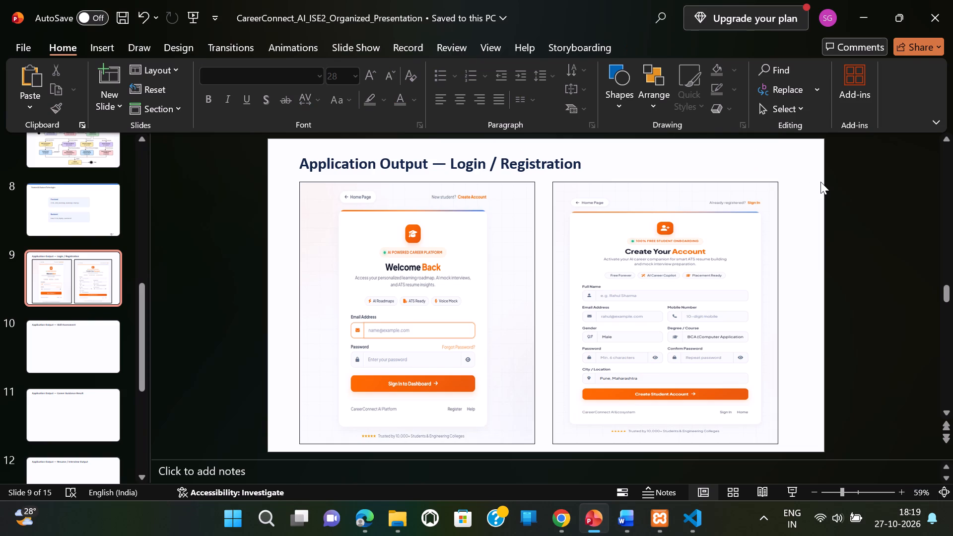
# Retitle slide 10 as "Application Output — Home Page" and save the presentation.
pyautogui.click(80, 344)
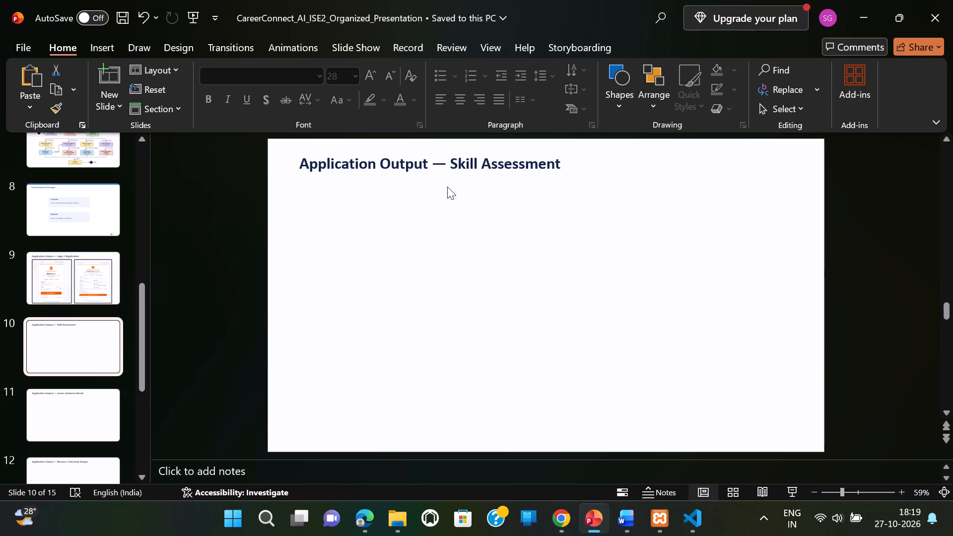
pyautogui.moveTo(452, 161); pyautogui.dragTo(547, 161)
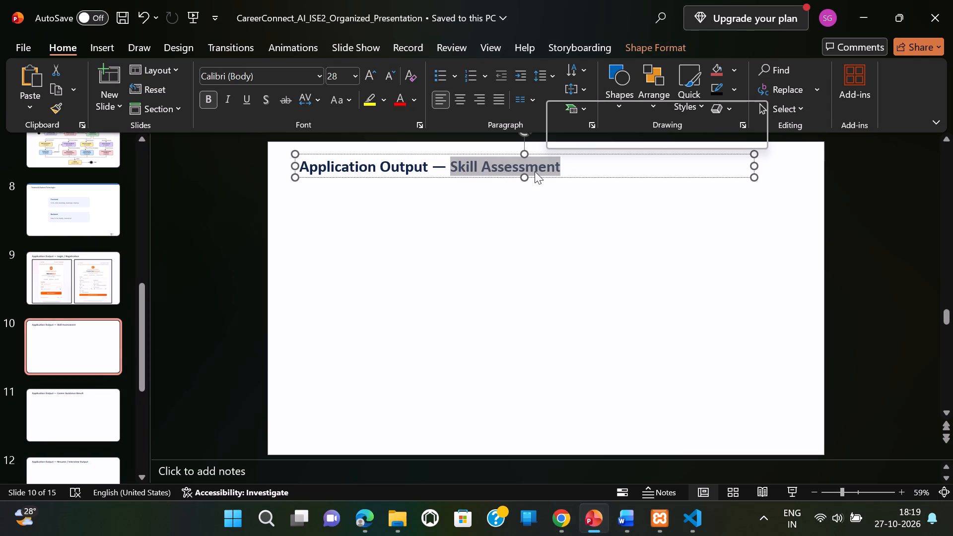
pyautogui.press('BackSpace')
pyautogui.write('Home Page')
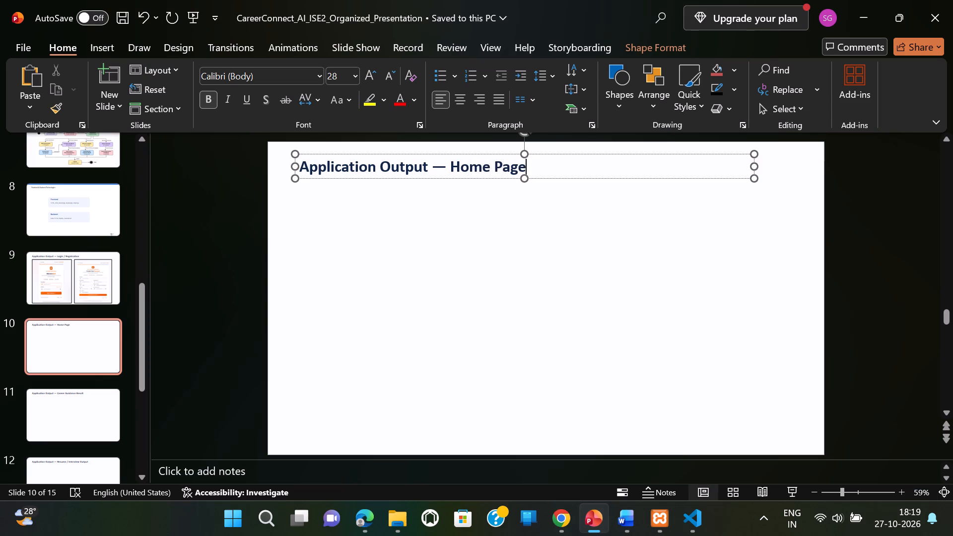
pyautogui.hotkey('ctrl', 's')
pyautogui.click(486, 193)
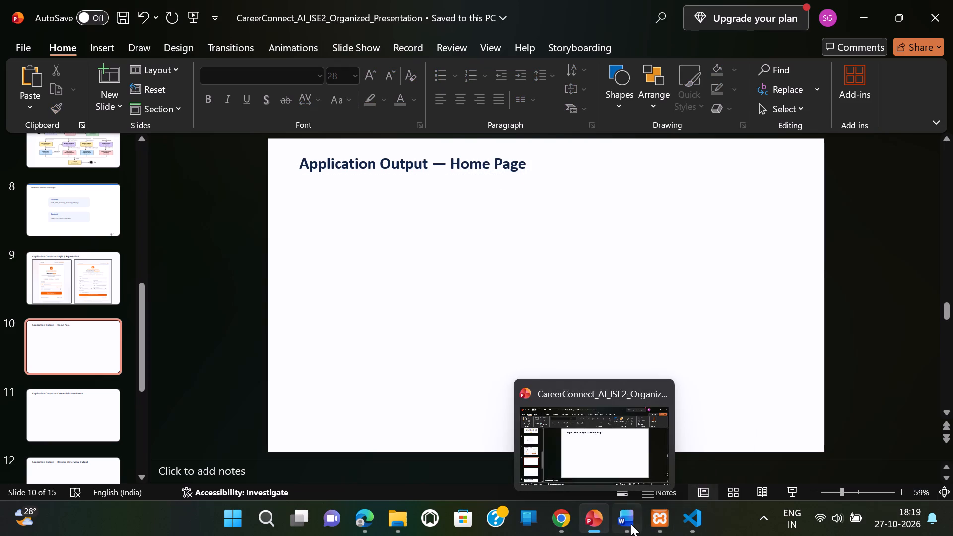
# Switch to Word and copy the home page screenshot from the CareerConnect DOC document.
pyautogui.click(637, 473)
pyautogui.scroll(11, 473, 362)
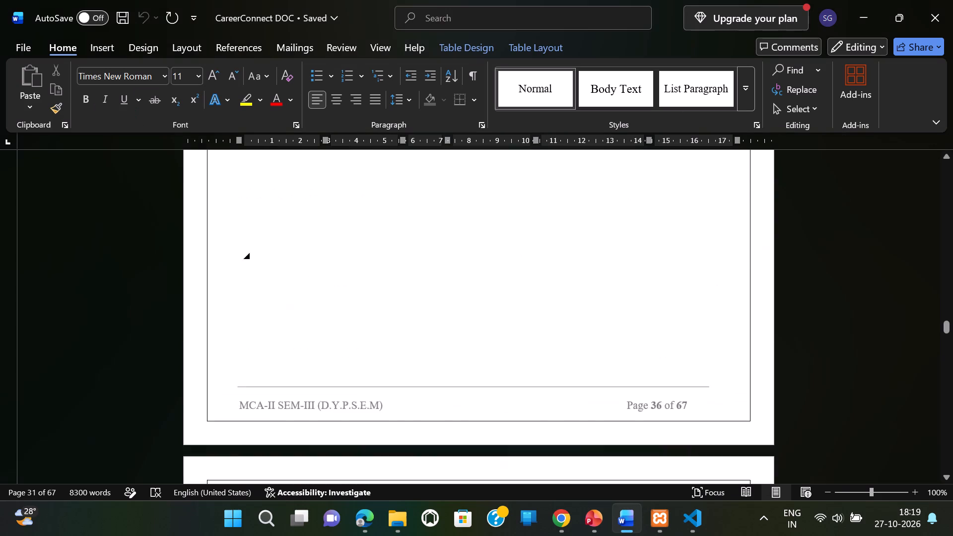
pyautogui.scroll(20, 473, 362)
pyautogui.scroll(11, 473, 362)
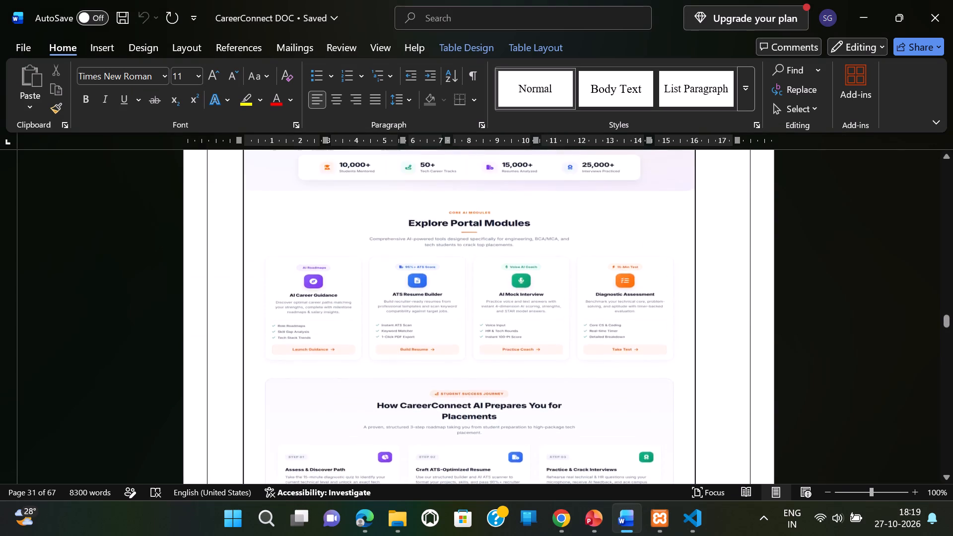
pyautogui.scroll(6, 470, 361)
pyautogui.click(435, 372)
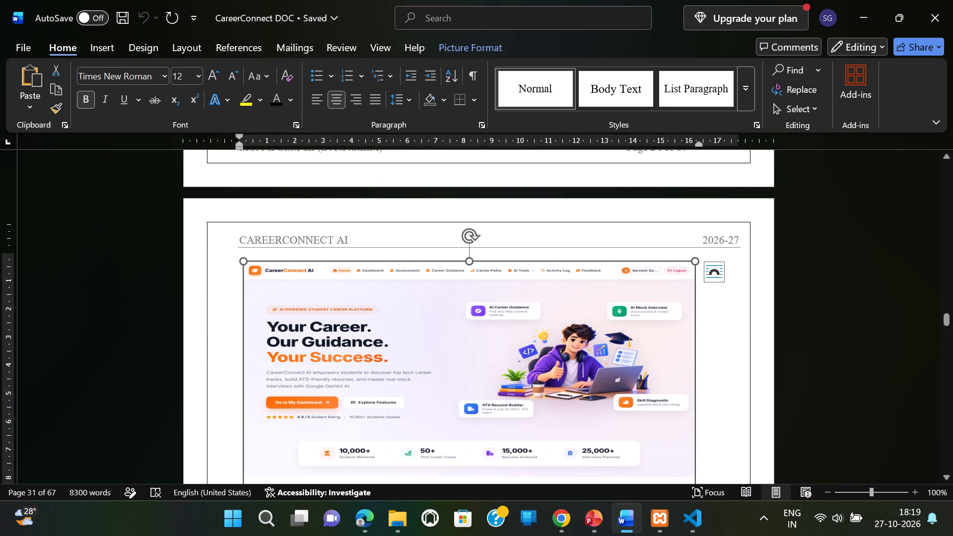
pyautogui.hotkey('ctrl', 'c')
# Return to PowerPoint, paste the home page screenshot on slide 10, slightly enlarge it and place it below the title.
pyautogui.hotkey('alt', 'Tab')
pyautogui.click(451, 240)
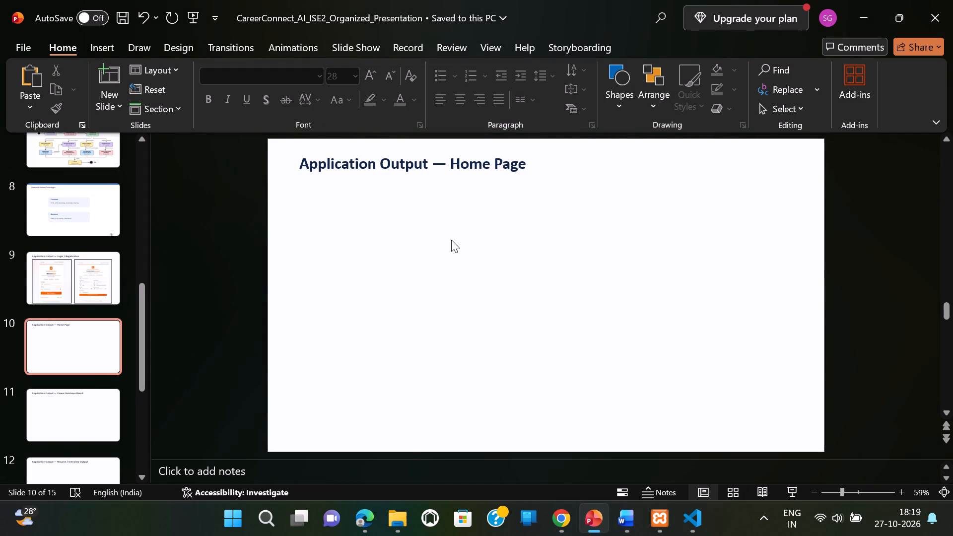
pyautogui.hotkey('ctrl', 'v')
pyautogui.moveTo(525, 312); pyautogui.dragTo(487, 410)
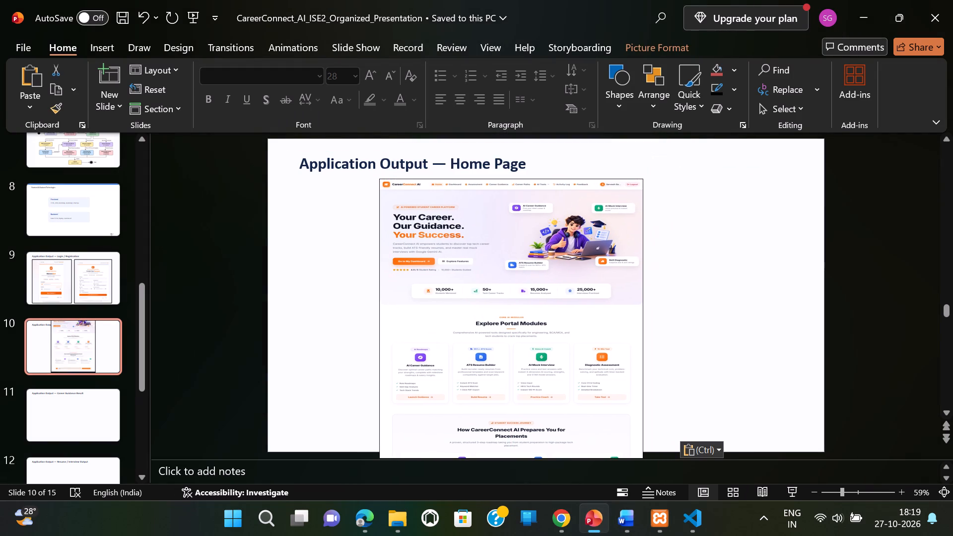
pyautogui.moveTo(487, 410); pyautogui.dragTo(485, 415)
pyautogui.moveTo(639, 392); pyautogui.dragTo(655, 366)
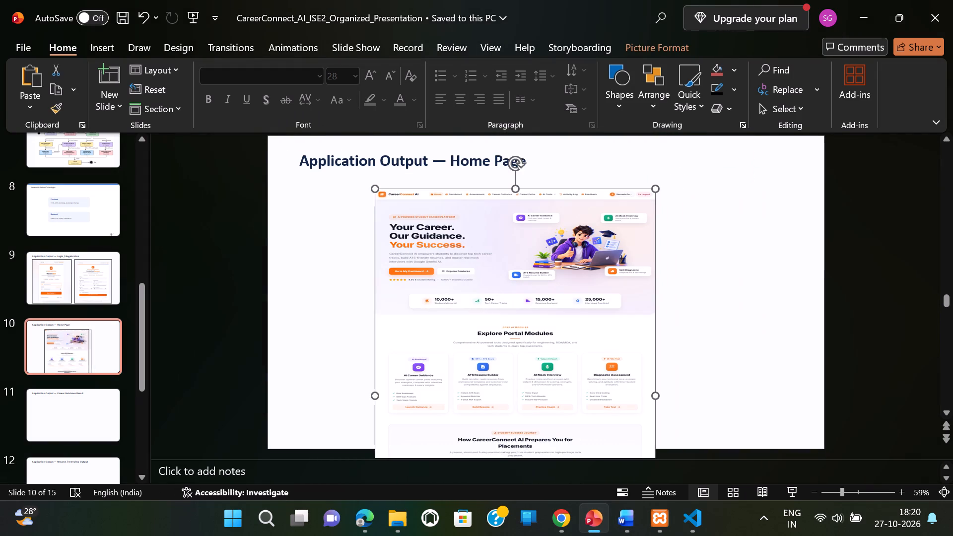
pyautogui.moveTo(583, 362); pyautogui.dragTo(578, 349)
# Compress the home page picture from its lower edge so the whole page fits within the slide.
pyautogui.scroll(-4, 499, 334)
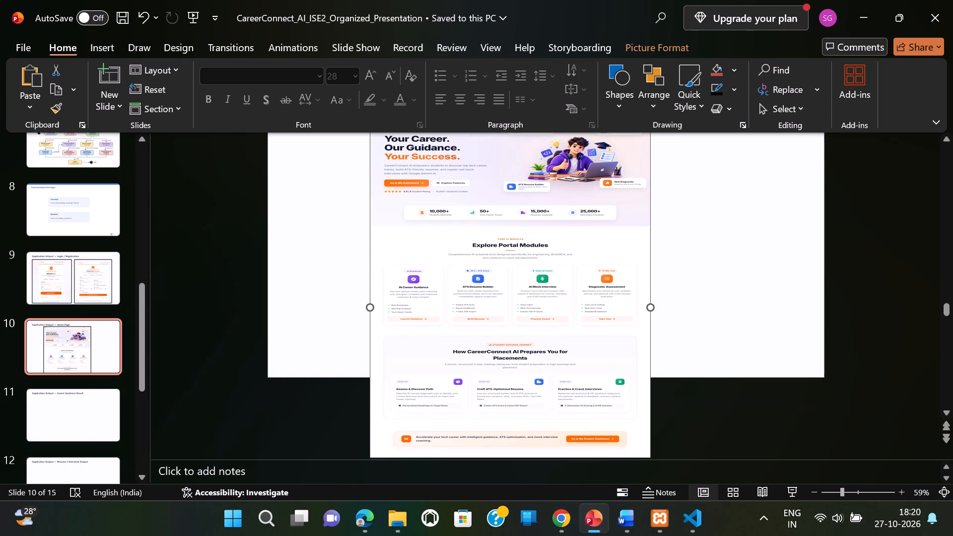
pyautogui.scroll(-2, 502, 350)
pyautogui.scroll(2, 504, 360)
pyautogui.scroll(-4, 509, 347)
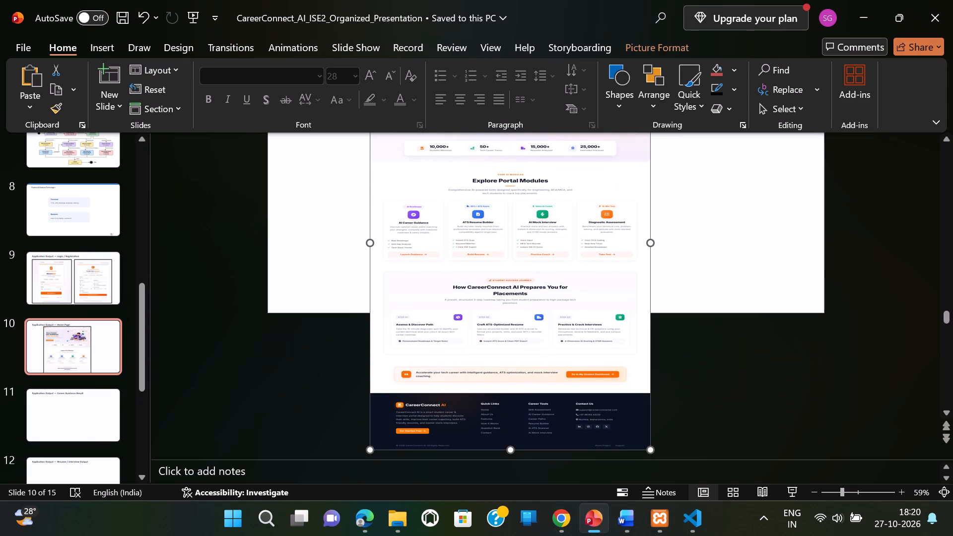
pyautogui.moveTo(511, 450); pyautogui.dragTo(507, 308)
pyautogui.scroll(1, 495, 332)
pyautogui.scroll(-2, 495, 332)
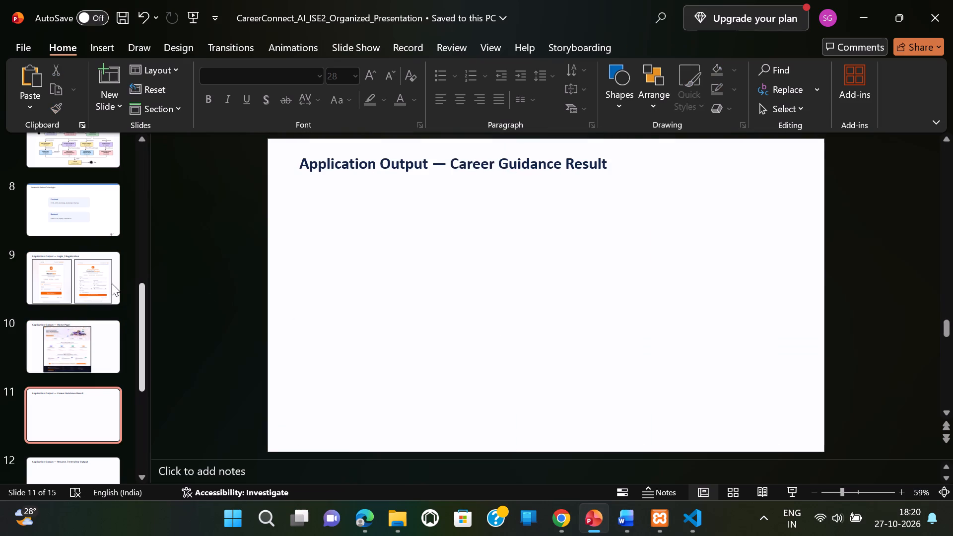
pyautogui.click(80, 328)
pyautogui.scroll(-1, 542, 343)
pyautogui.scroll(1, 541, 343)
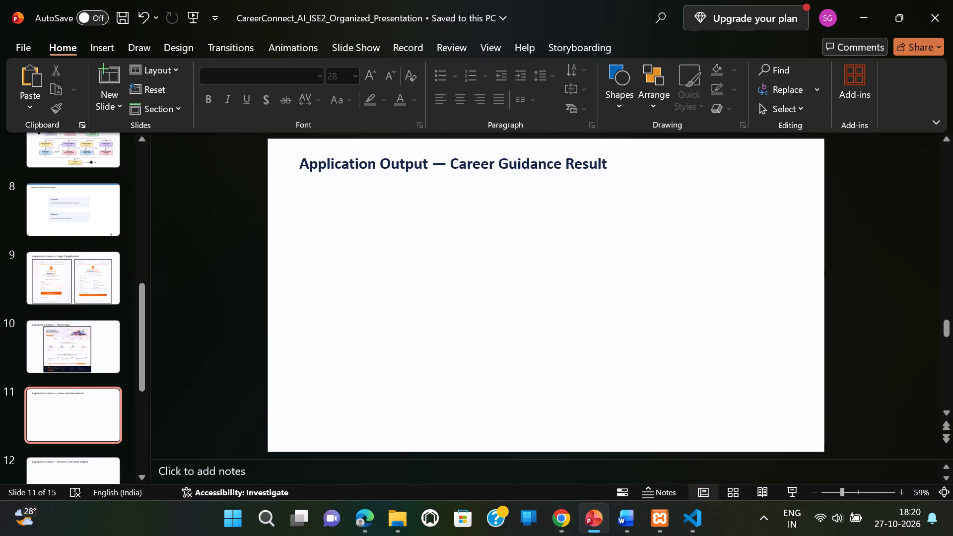
# Stretch the home page picture on slide 10 downward until it is much taller, and move it below the title.
pyautogui.click(528, 369)
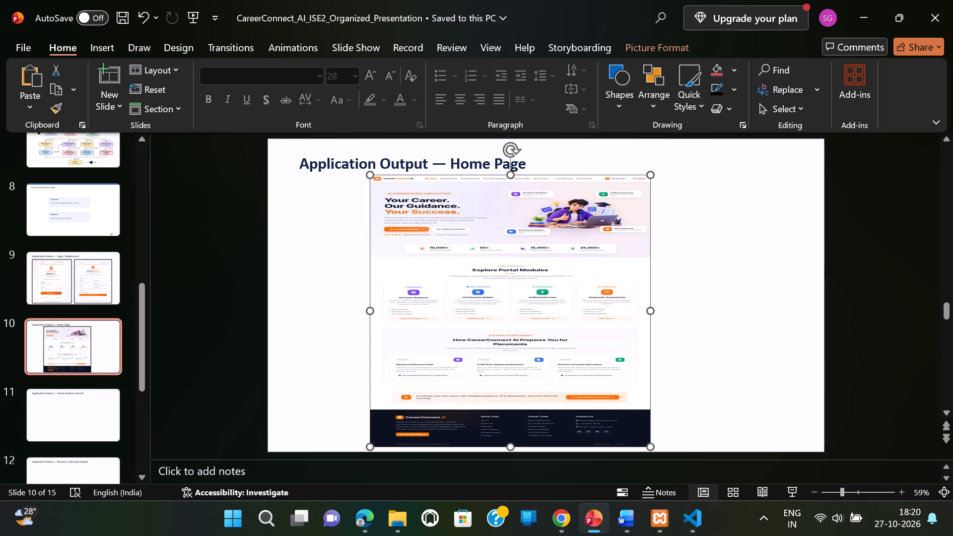
pyautogui.moveTo(515, 449); pyautogui.dragTo(502, 535)
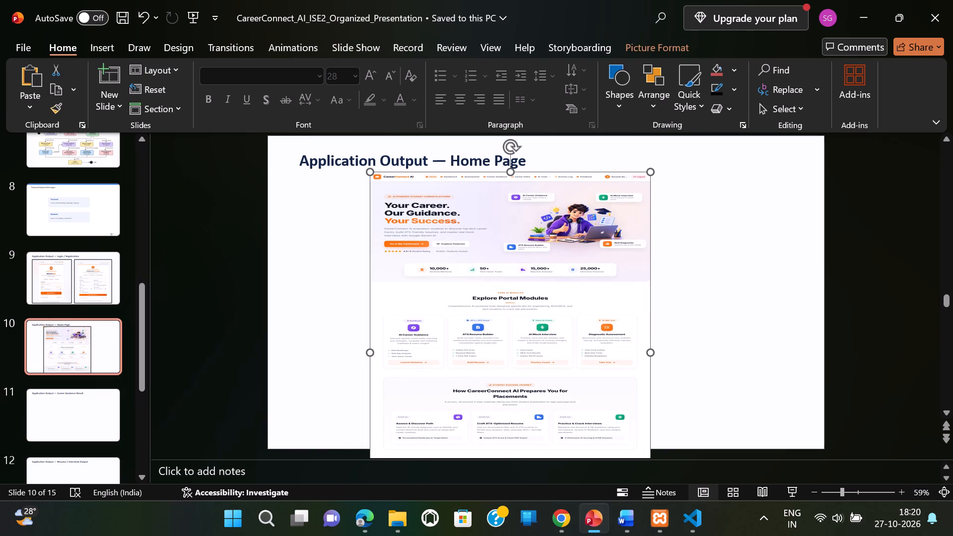
pyautogui.moveTo(511, 168); pyautogui.dragTo(517, 128)
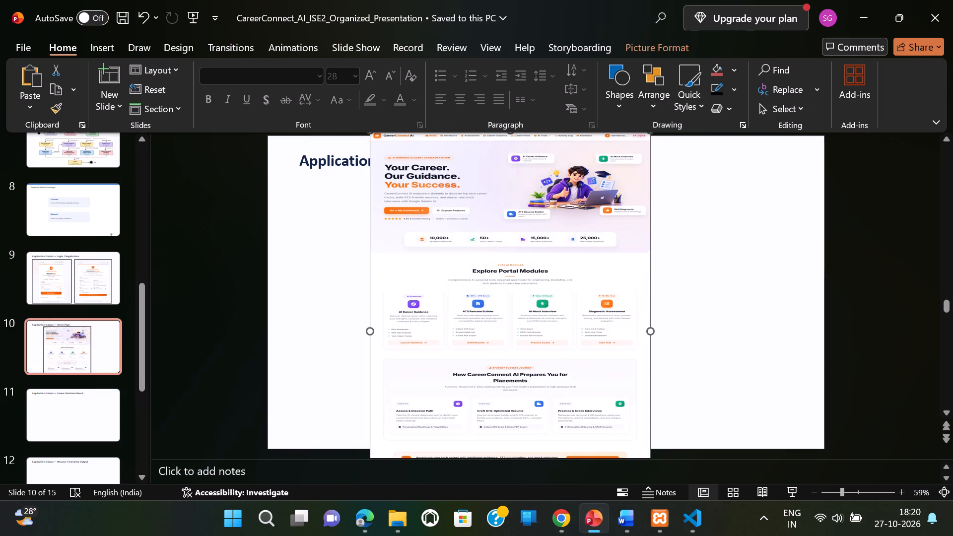
pyautogui.moveTo(541, 249); pyautogui.dragTo(464, 310)
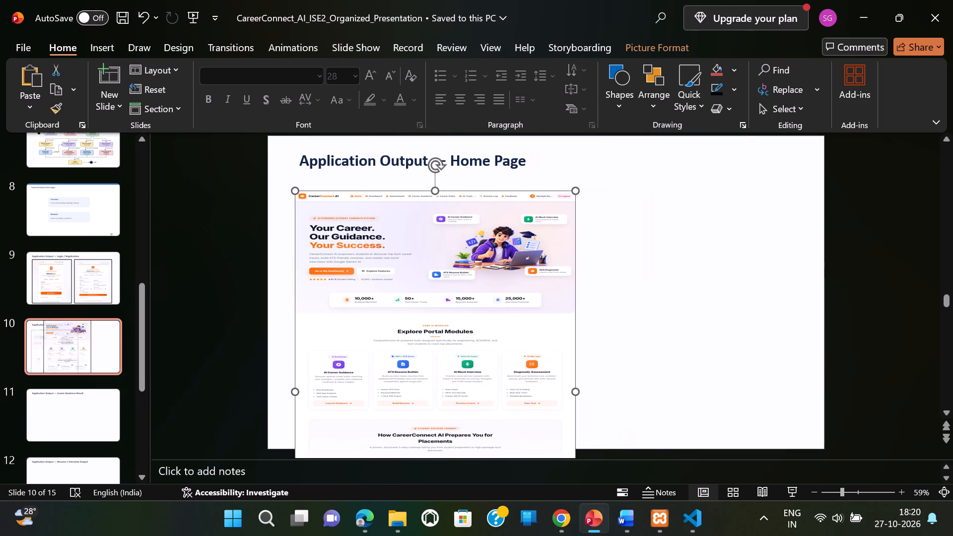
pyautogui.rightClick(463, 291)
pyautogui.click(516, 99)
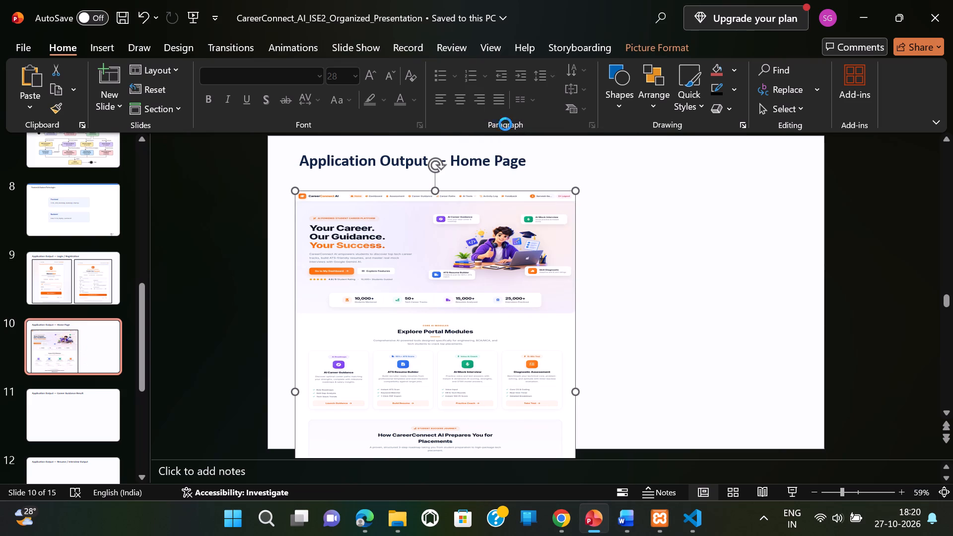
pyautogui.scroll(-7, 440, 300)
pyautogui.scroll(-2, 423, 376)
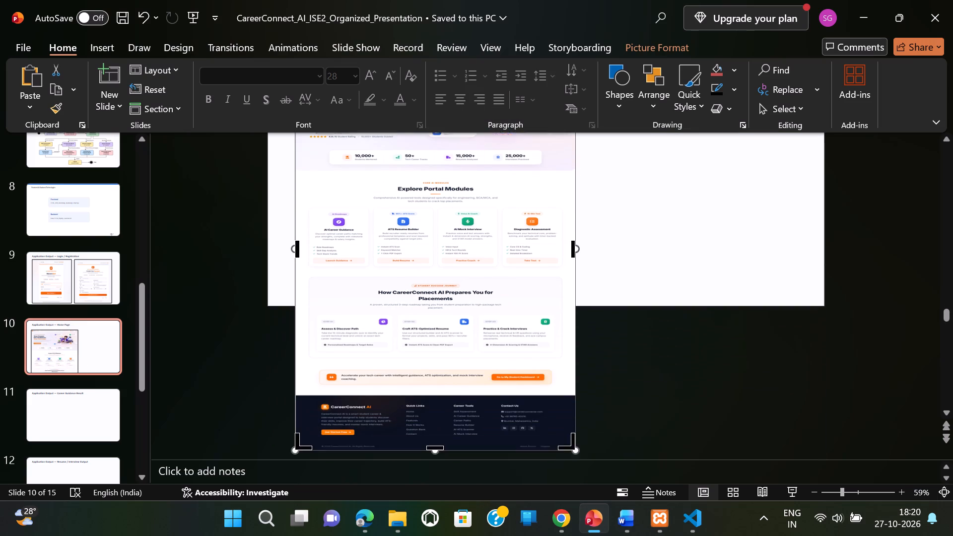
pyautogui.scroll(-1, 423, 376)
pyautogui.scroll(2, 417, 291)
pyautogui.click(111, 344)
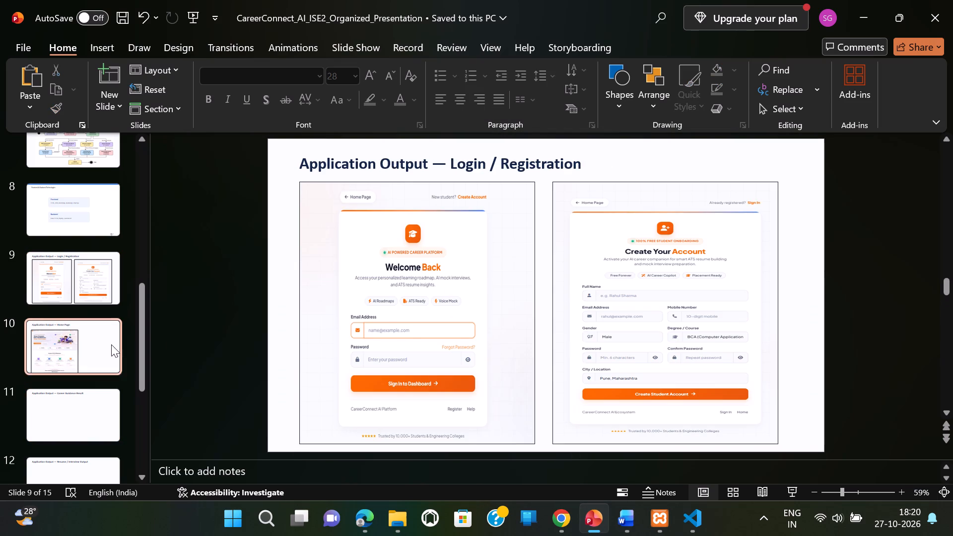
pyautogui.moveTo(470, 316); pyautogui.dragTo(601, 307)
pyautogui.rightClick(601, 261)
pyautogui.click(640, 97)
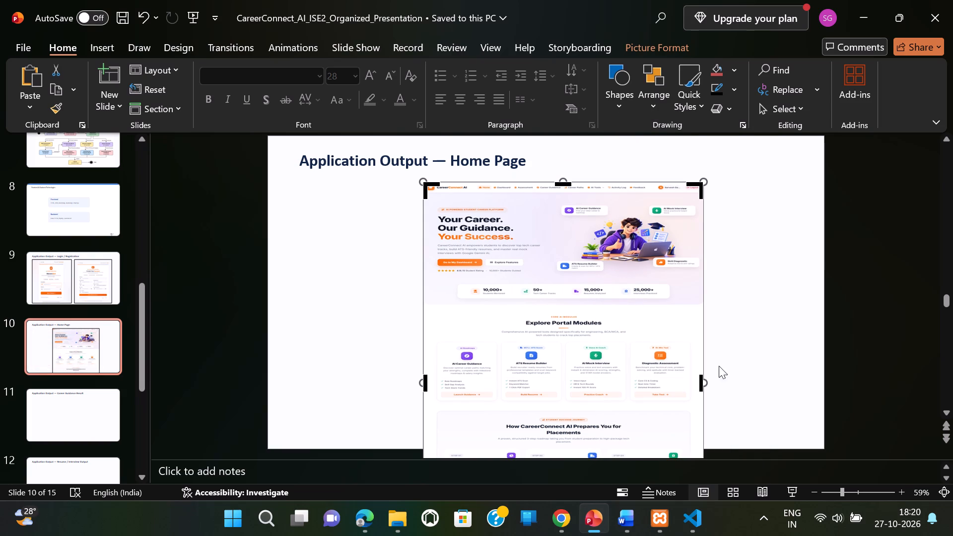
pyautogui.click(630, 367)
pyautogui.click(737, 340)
# Crop the home page picture from its lower edge, keeping everything down to the Explore Portal Modules heading and its description.
pyautogui.moveTo(634, 305); pyautogui.dragTo(591, 157)
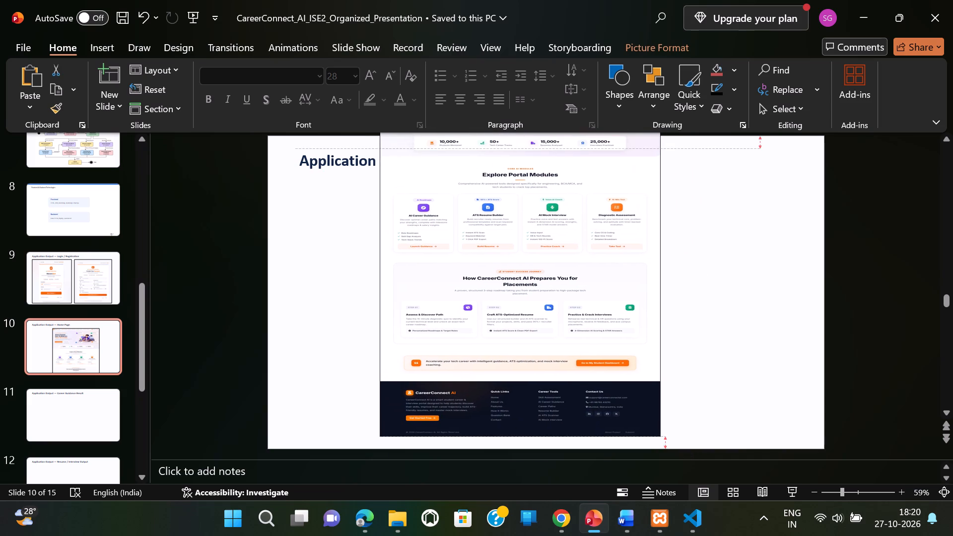
pyautogui.moveTo(591, 157); pyautogui.dragTo(592, 171)
pyautogui.rightClick(592, 181)
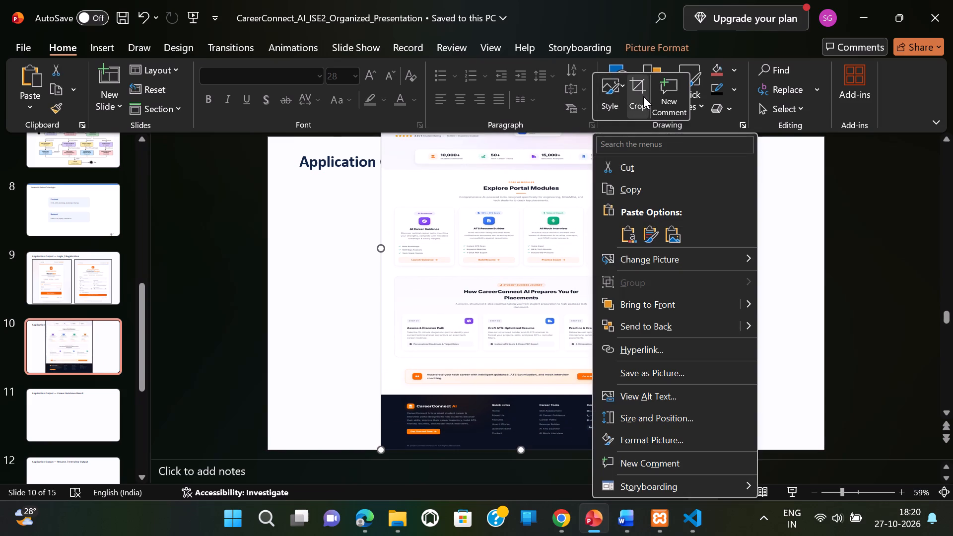
pyautogui.click(643, 96)
pyautogui.moveTo(519, 447); pyautogui.dragTo(496, 380)
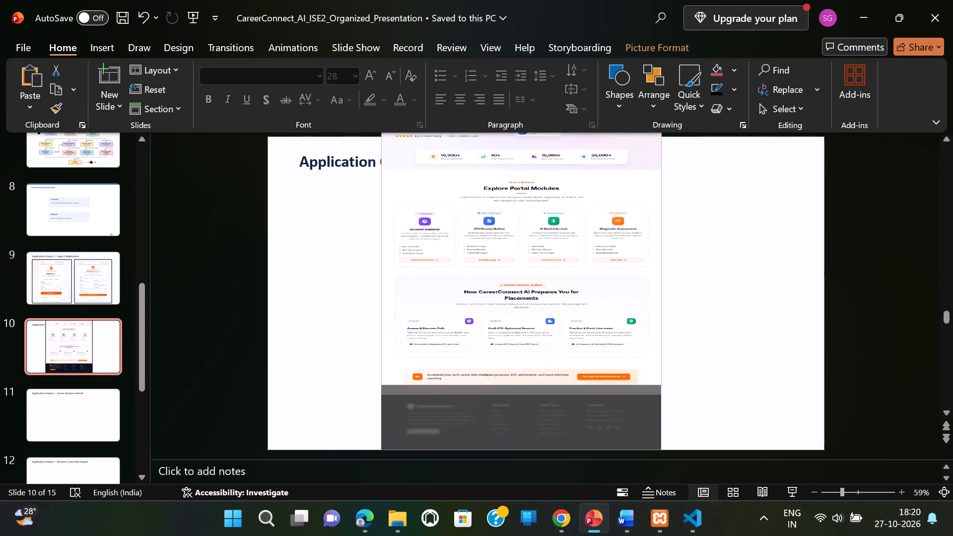
pyautogui.moveTo(496, 380); pyautogui.dragTo(556, 201)
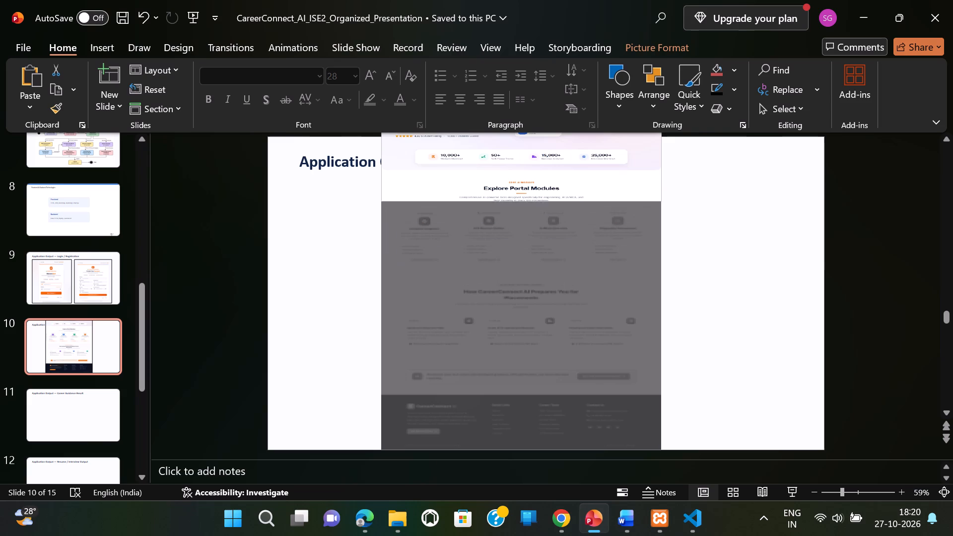
pyautogui.moveTo(556, 201); pyautogui.dragTo(558, 204)
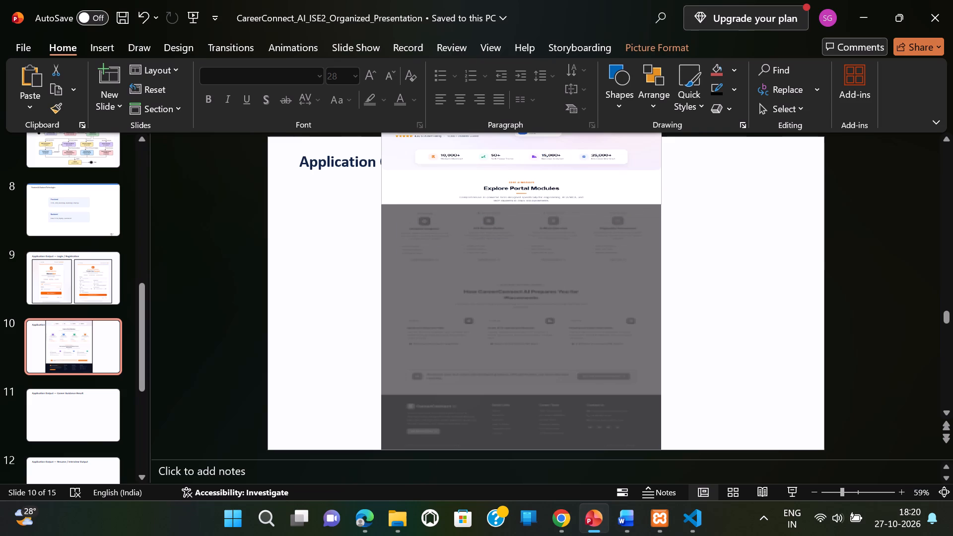
pyautogui.moveTo(558, 204); pyautogui.dragTo(565, 174)
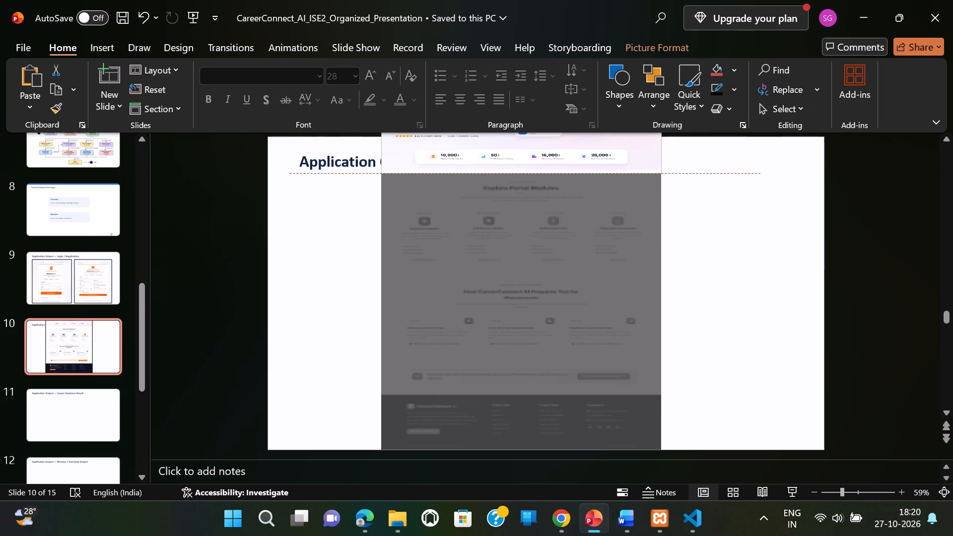
pyautogui.moveTo(565, 174); pyautogui.dragTo(578, 210)
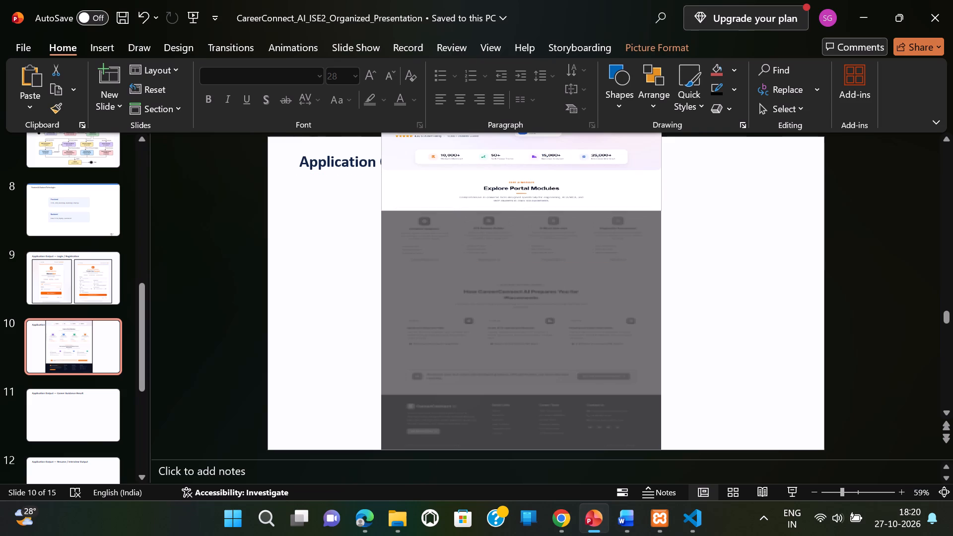
pyautogui.moveTo(578, 210); pyautogui.dragTo(580, 206)
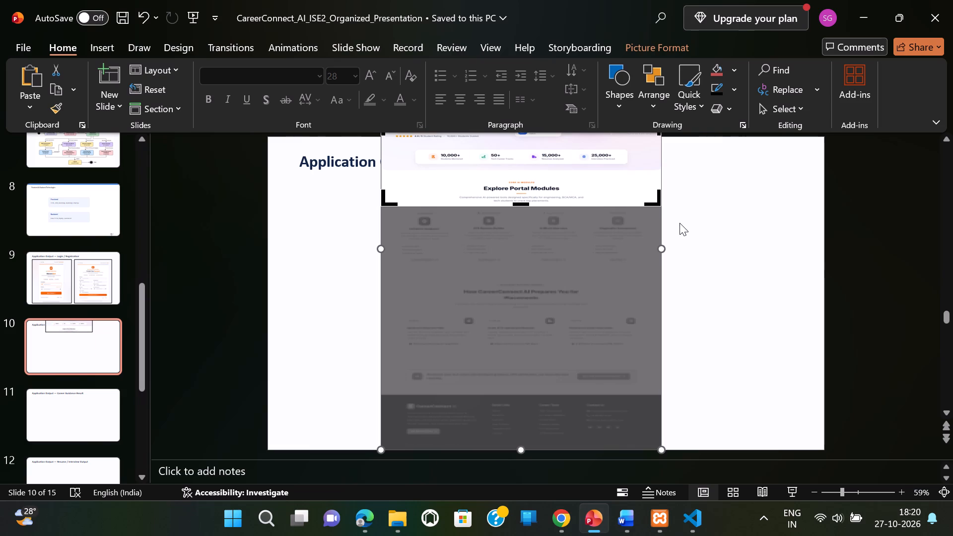
pyautogui.press('Return')
# Bring the cropped home page picture back onto the slide, enlarge it in width and height, and place it just below the title.
pyautogui.moveTo(590, 150); pyautogui.dragTo(443, 326)
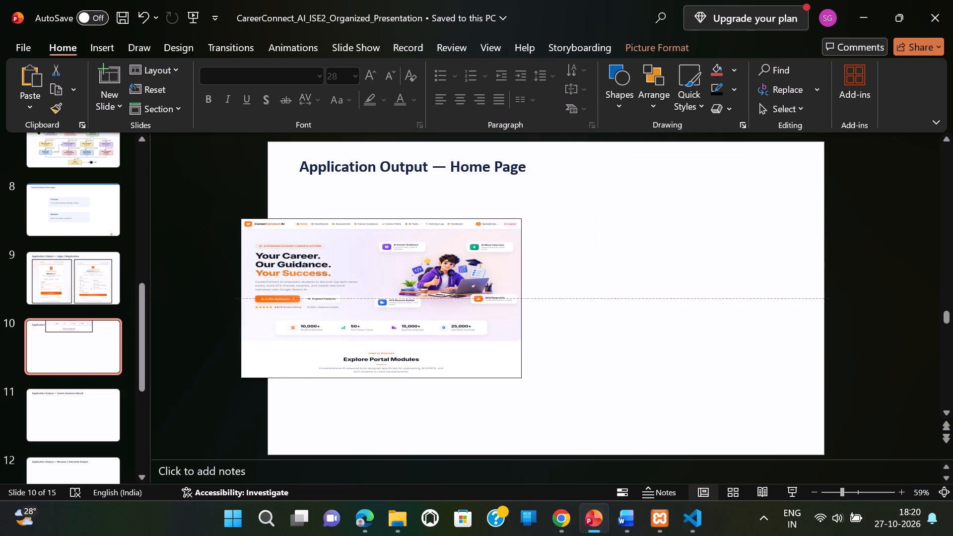
pyautogui.moveTo(443, 326); pyautogui.dragTo(542, 305)
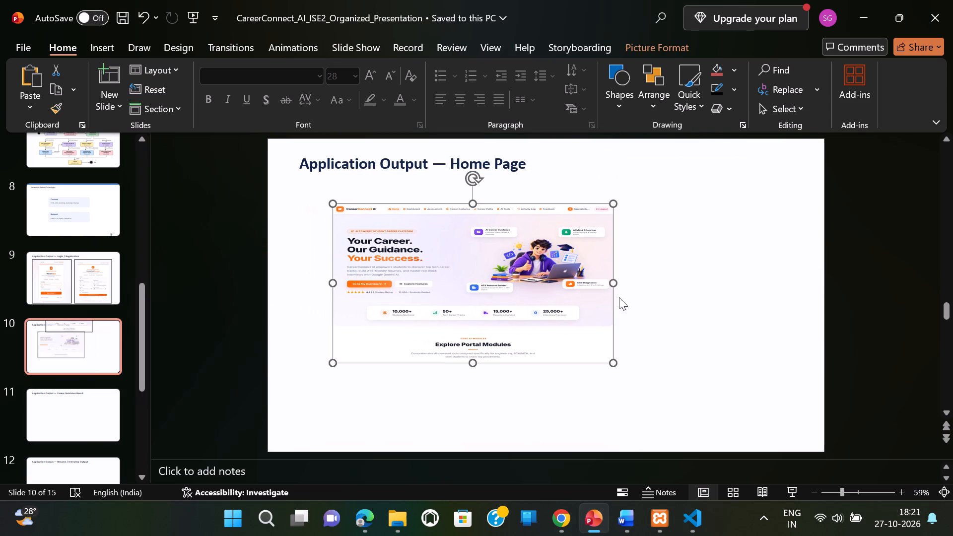
pyautogui.moveTo(616, 285); pyautogui.dragTo(802, 265)
pyautogui.moveTo(569, 364); pyautogui.dragTo(555, 426)
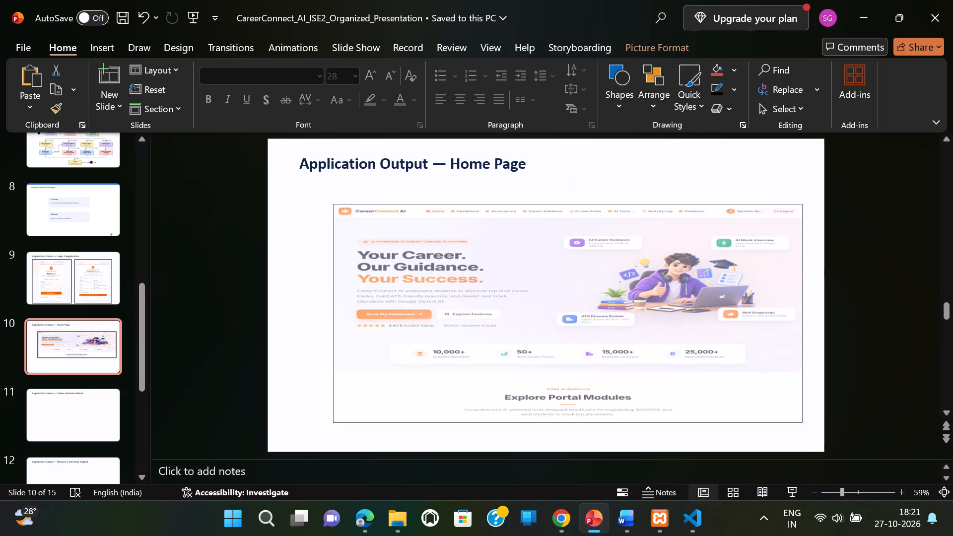
pyautogui.moveTo(555, 426); pyautogui.dragTo(555, 436)
pyautogui.moveTo(623, 330); pyautogui.dragTo(580, 306)
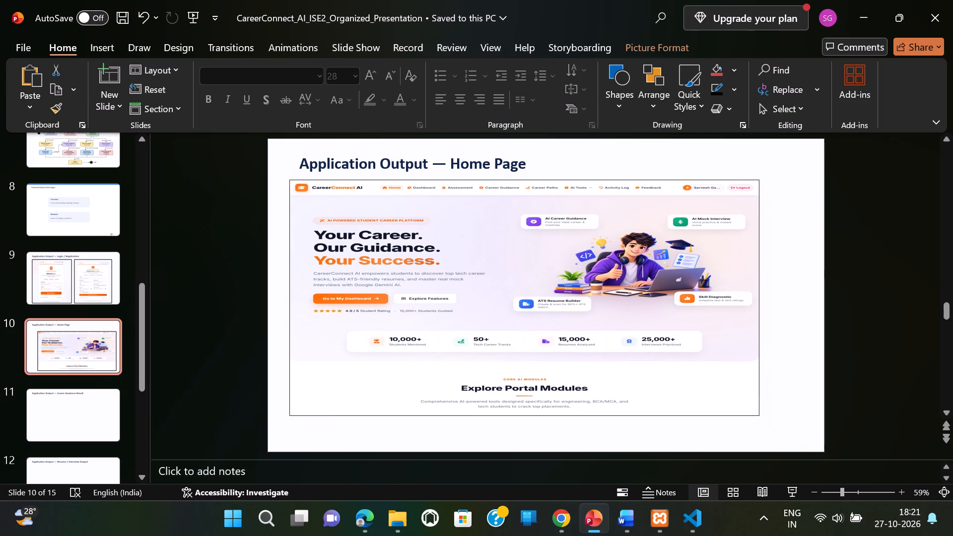
pyautogui.moveTo(580, 306); pyautogui.dragTo(578, 303)
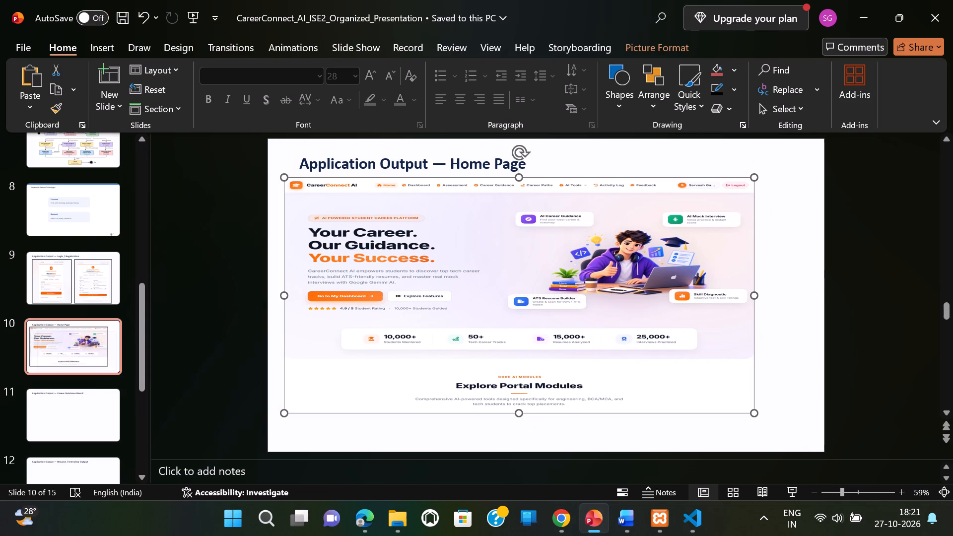
# Extend the home page picture to nearly the slide's bottom and side edges, and centre it horizontally below the title.
pyautogui.moveTo(517, 411); pyautogui.dragTo(518, 444)
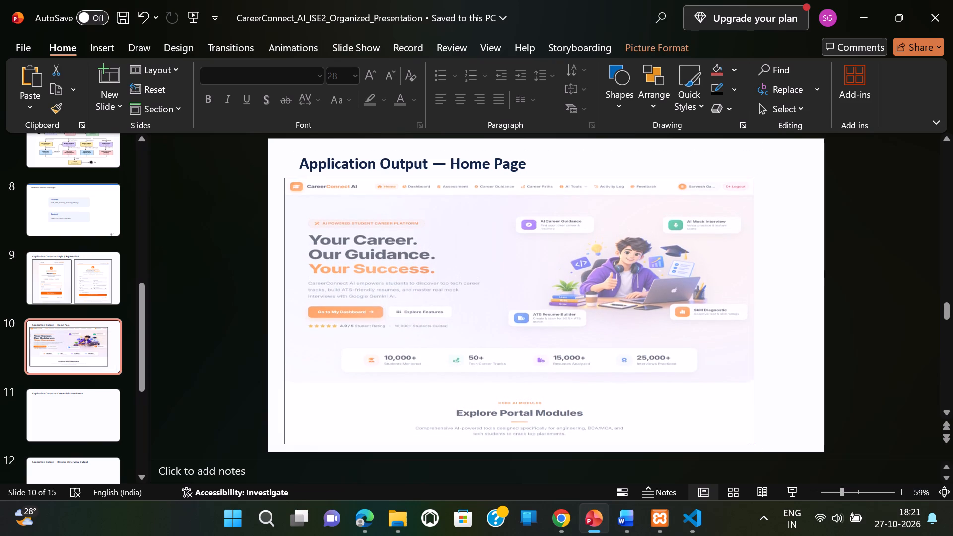
pyautogui.moveTo(518, 444); pyautogui.dragTo(518, 443)
pyautogui.moveTo(756, 314); pyautogui.dragTo(799, 307)
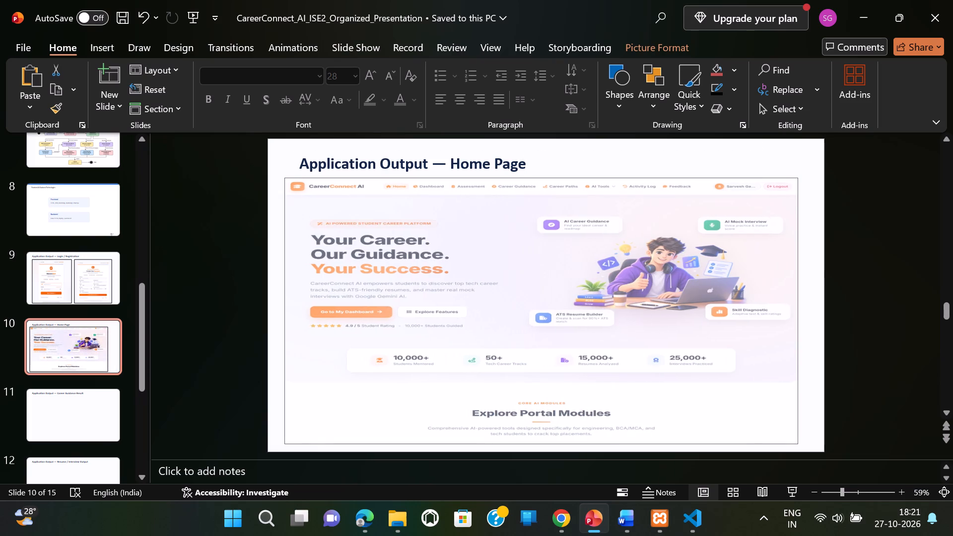
pyautogui.moveTo(799, 307); pyautogui.dragTo(815, 304)
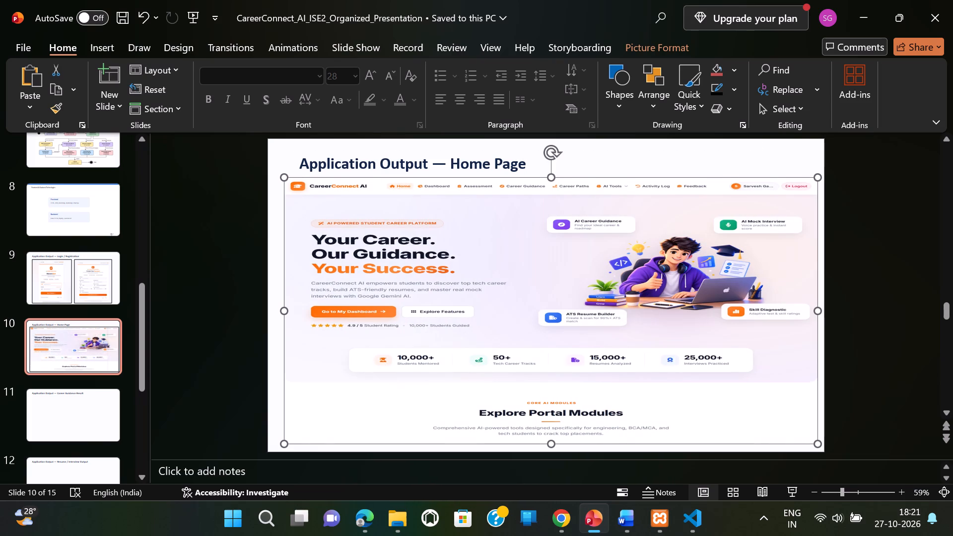
pyautogui.click(625, 166)
pyautogui.click(805, 155)
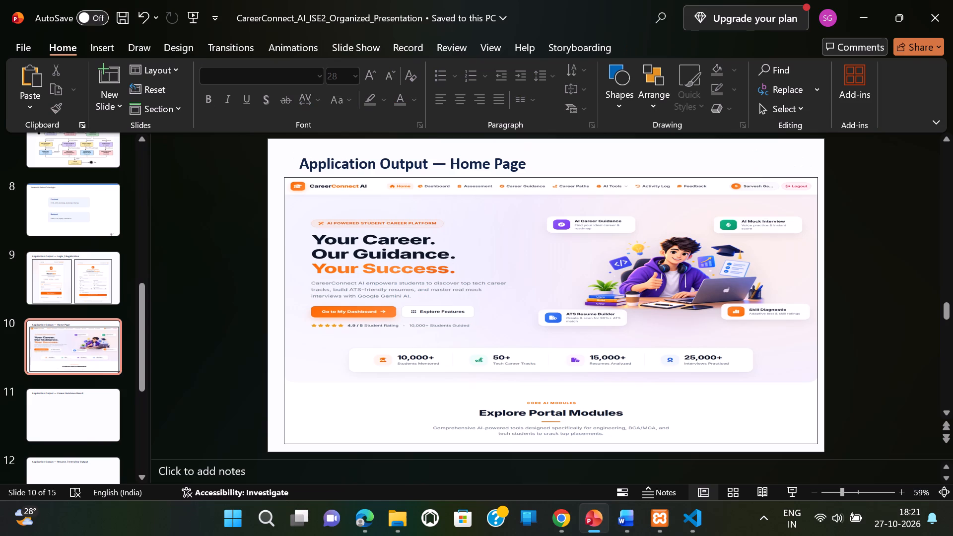
pyautogui.moveTo(625, 236); pyautogui.dragTo(618, 236)
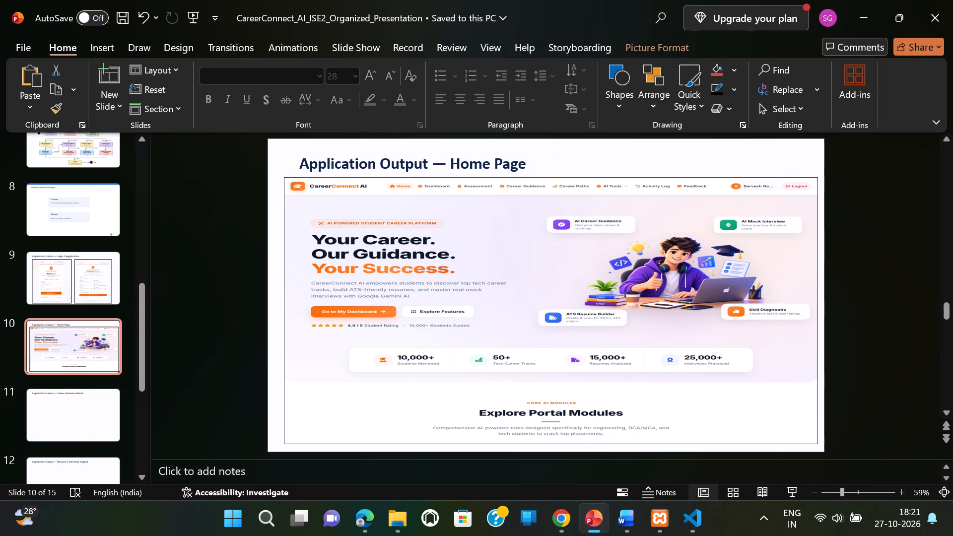